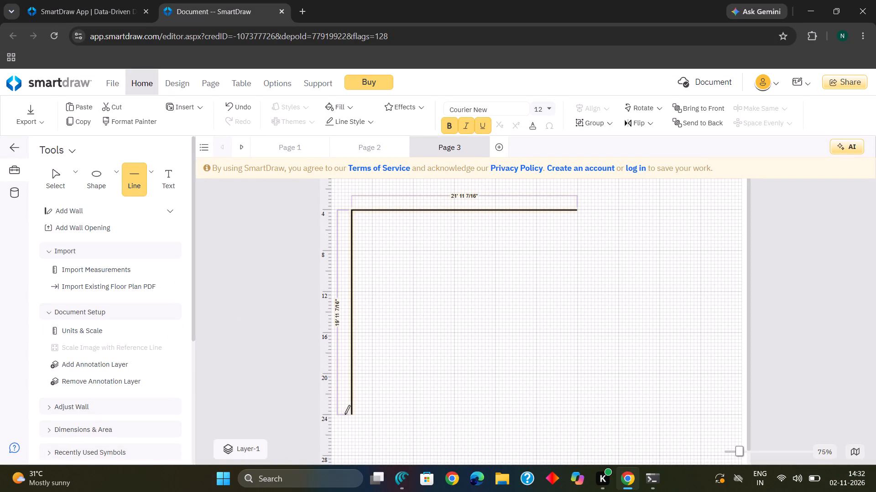
Draw a horizontal line about 22' long from the lower end of the vertical line, forming the outline's bottom side.
left_click_drag(351, 413, 433, 411)
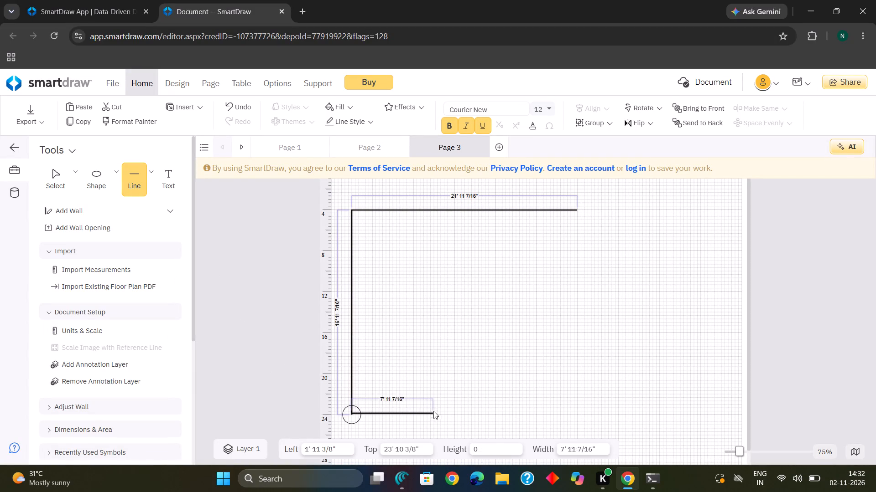
left_click_drag(433, 411, 547, 416)
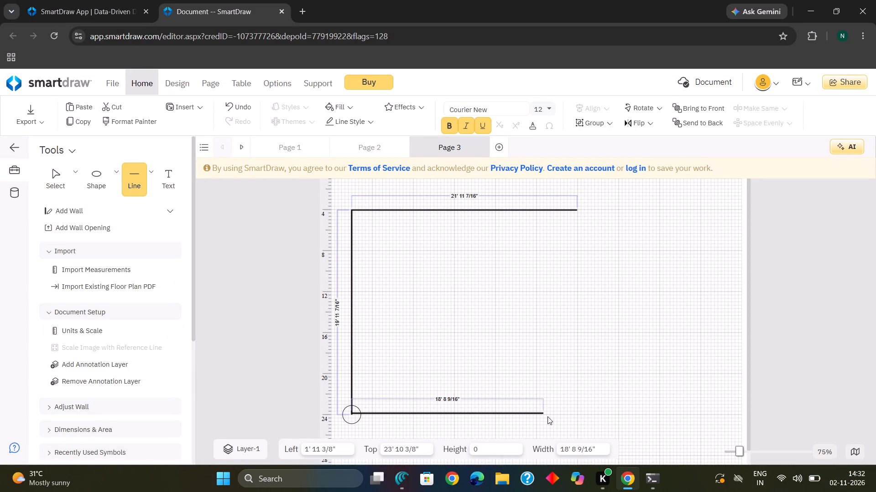
left_click_drag(547, 416, 574, 415)
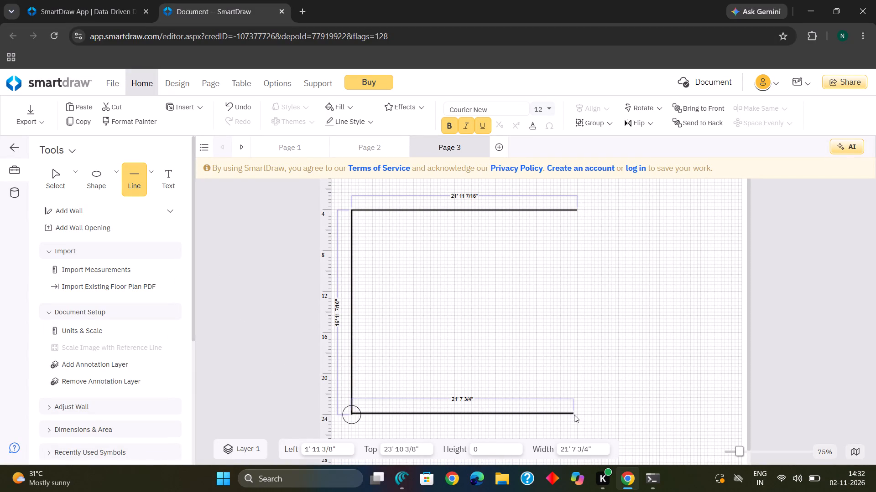
left_click_drag(574, 415, 578, 415)
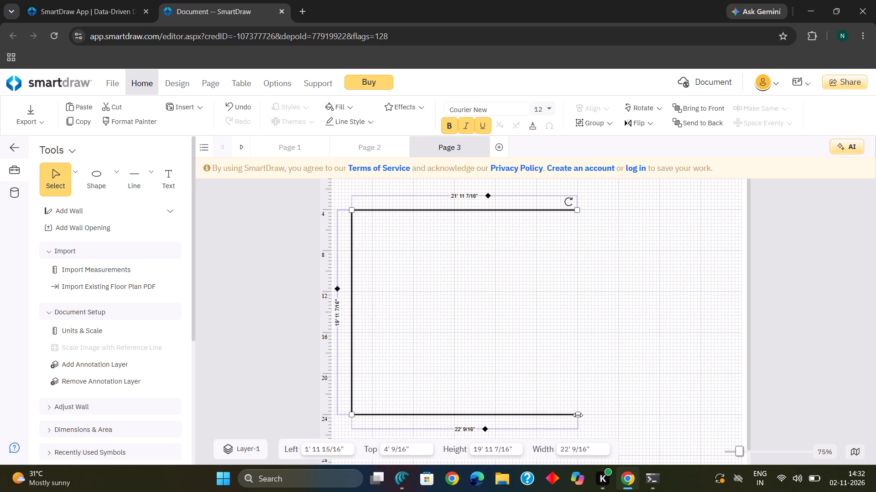
Start the Line tool again for another segment of the outline.
left_click(140, 185)
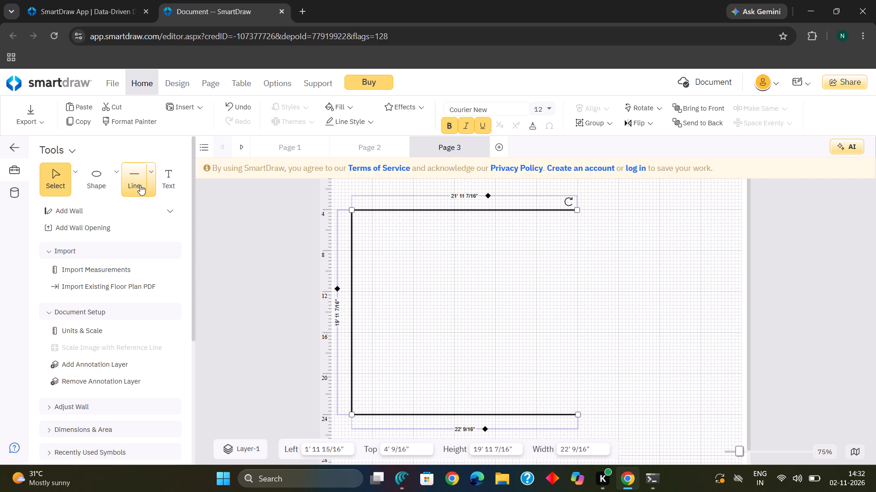
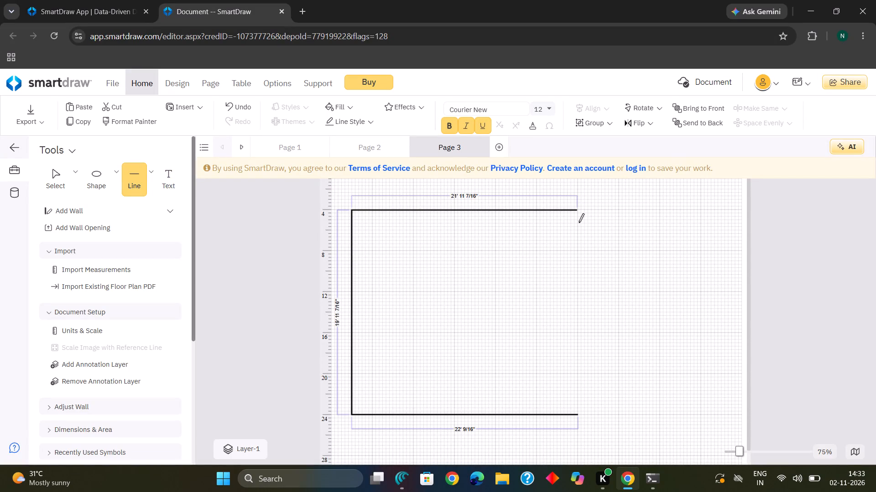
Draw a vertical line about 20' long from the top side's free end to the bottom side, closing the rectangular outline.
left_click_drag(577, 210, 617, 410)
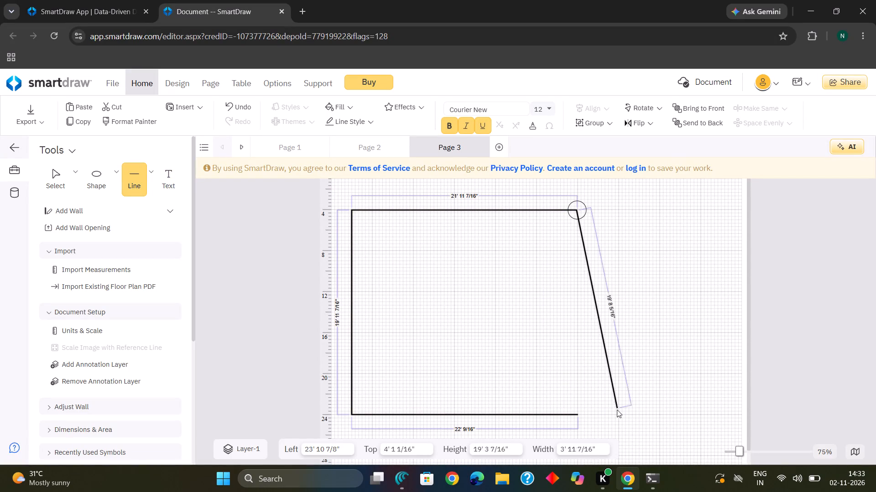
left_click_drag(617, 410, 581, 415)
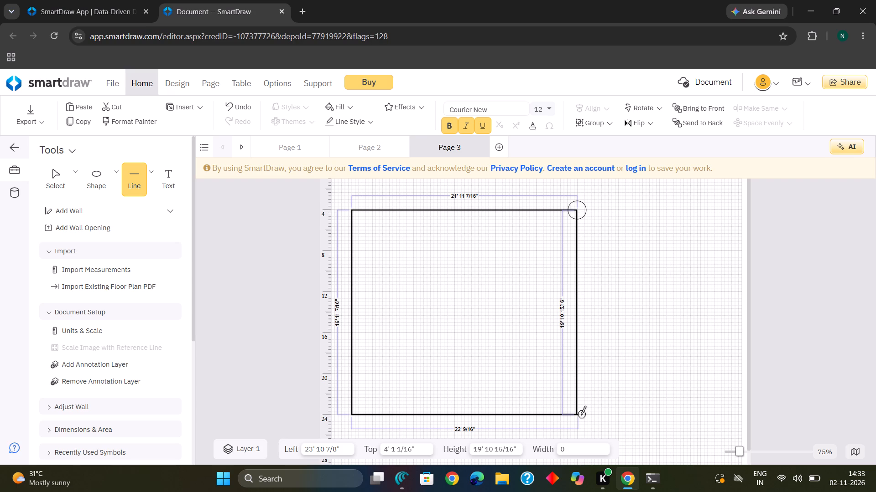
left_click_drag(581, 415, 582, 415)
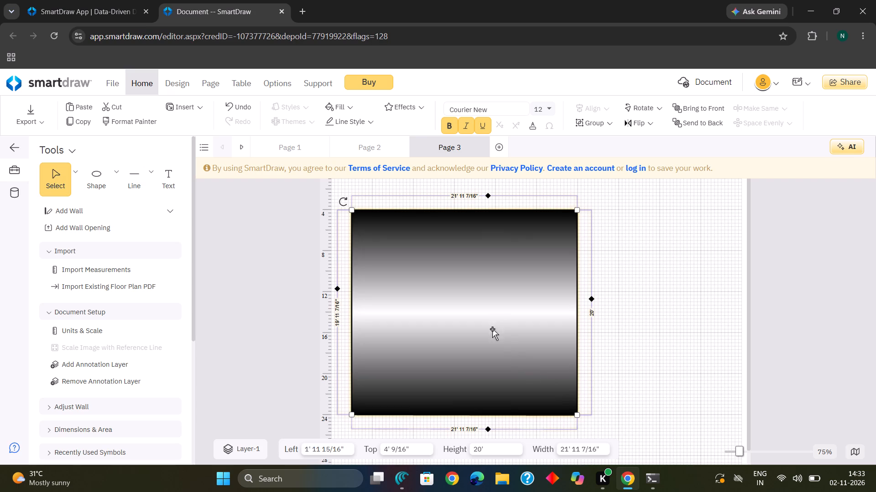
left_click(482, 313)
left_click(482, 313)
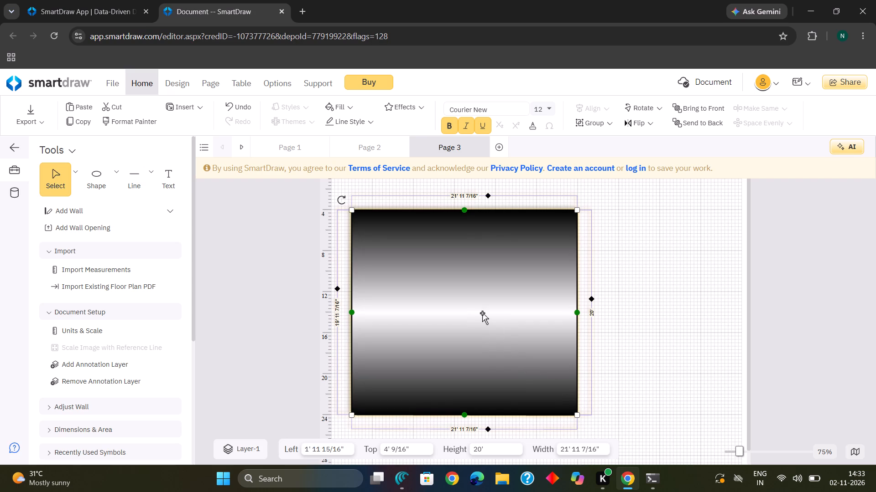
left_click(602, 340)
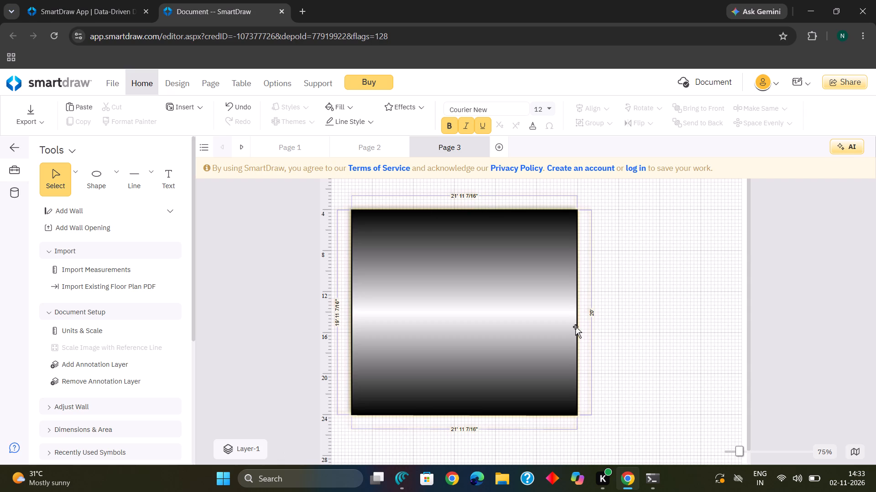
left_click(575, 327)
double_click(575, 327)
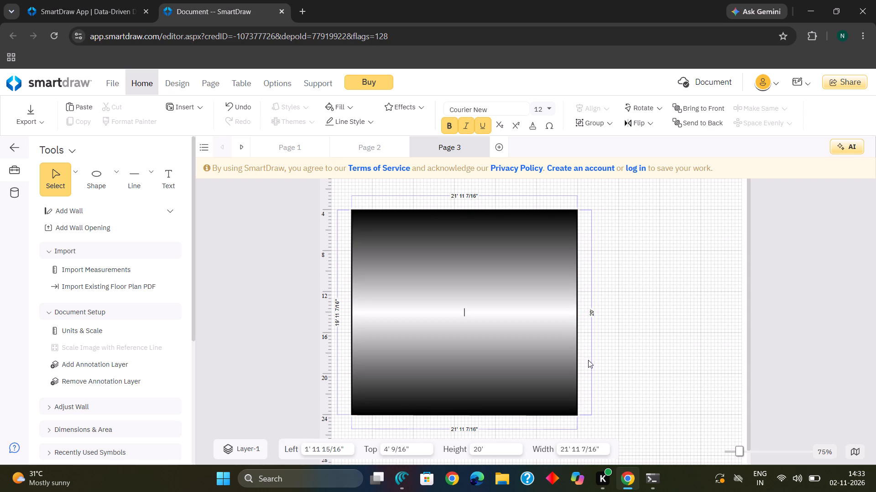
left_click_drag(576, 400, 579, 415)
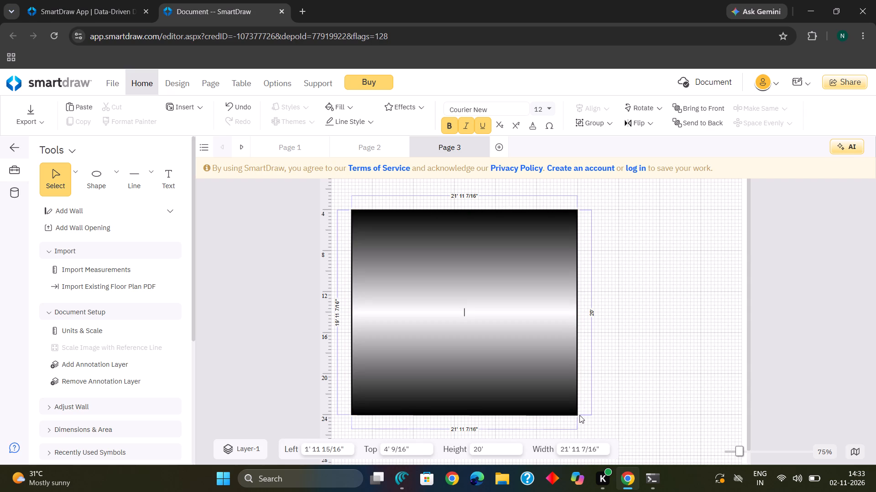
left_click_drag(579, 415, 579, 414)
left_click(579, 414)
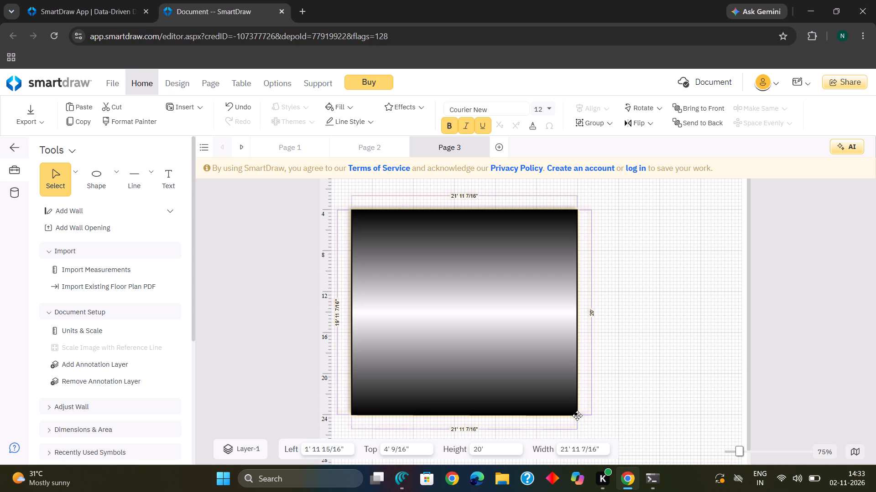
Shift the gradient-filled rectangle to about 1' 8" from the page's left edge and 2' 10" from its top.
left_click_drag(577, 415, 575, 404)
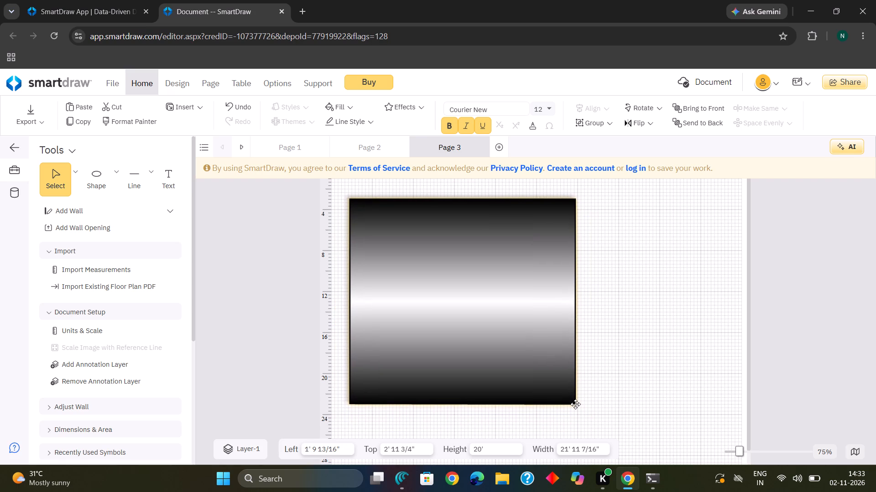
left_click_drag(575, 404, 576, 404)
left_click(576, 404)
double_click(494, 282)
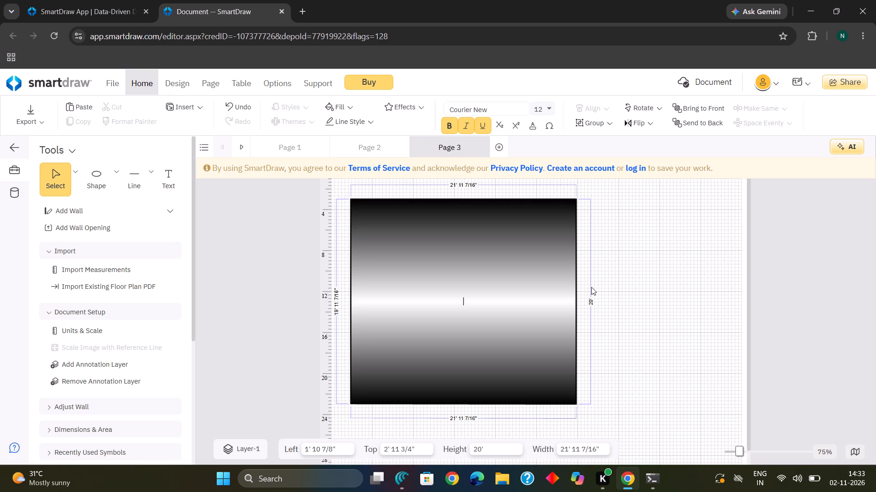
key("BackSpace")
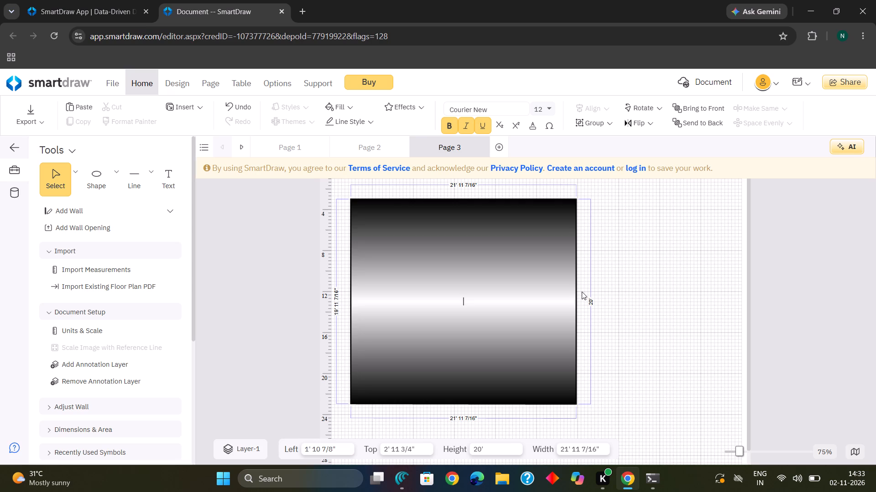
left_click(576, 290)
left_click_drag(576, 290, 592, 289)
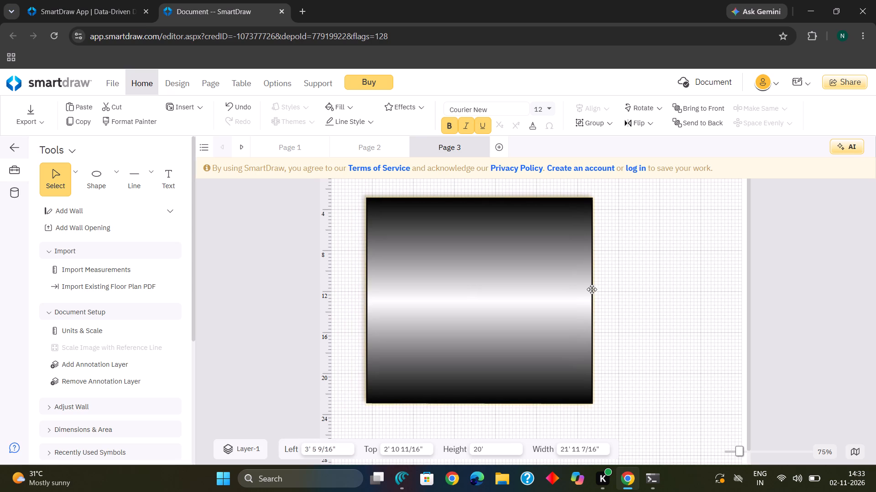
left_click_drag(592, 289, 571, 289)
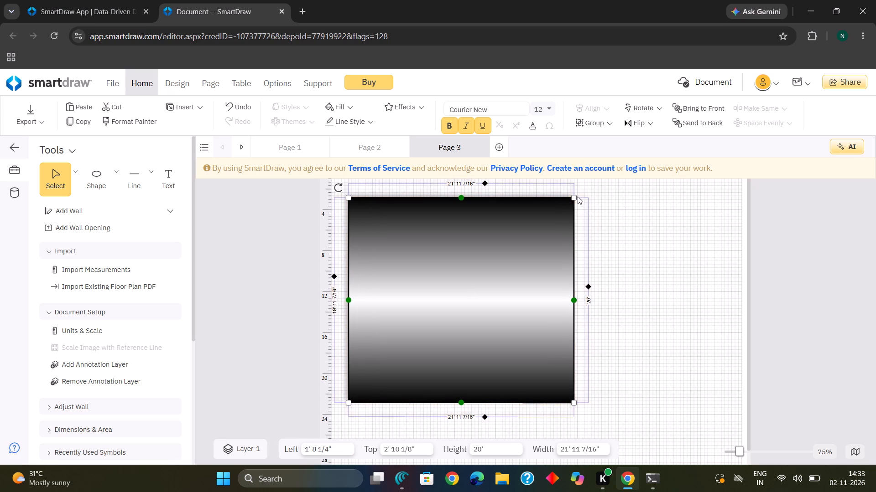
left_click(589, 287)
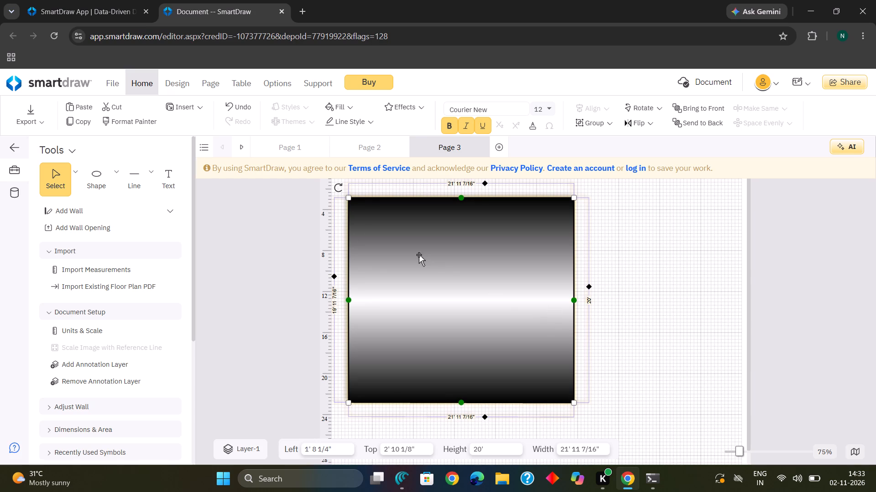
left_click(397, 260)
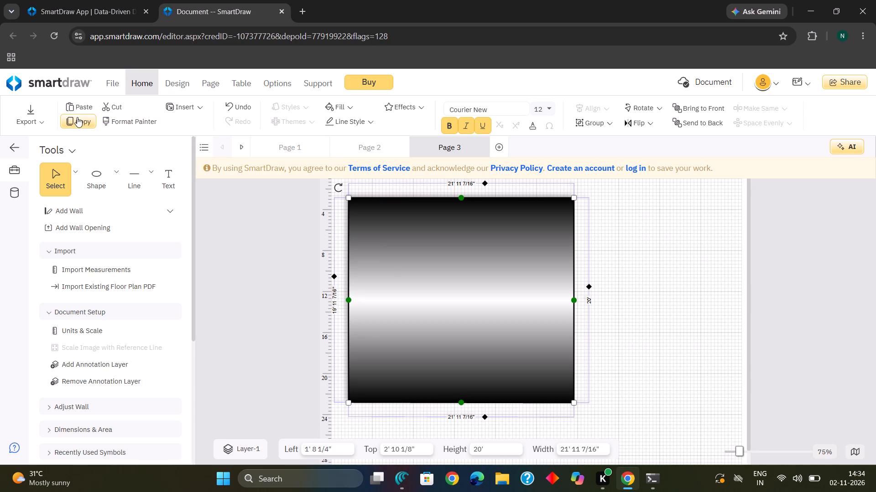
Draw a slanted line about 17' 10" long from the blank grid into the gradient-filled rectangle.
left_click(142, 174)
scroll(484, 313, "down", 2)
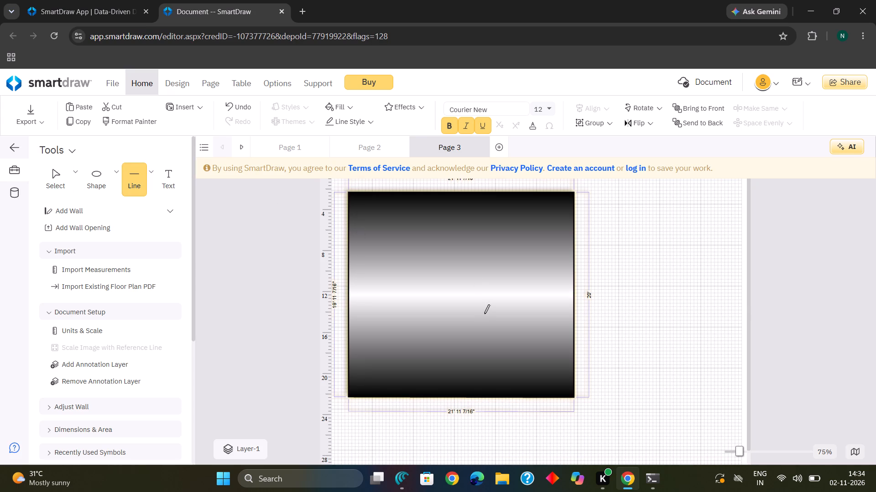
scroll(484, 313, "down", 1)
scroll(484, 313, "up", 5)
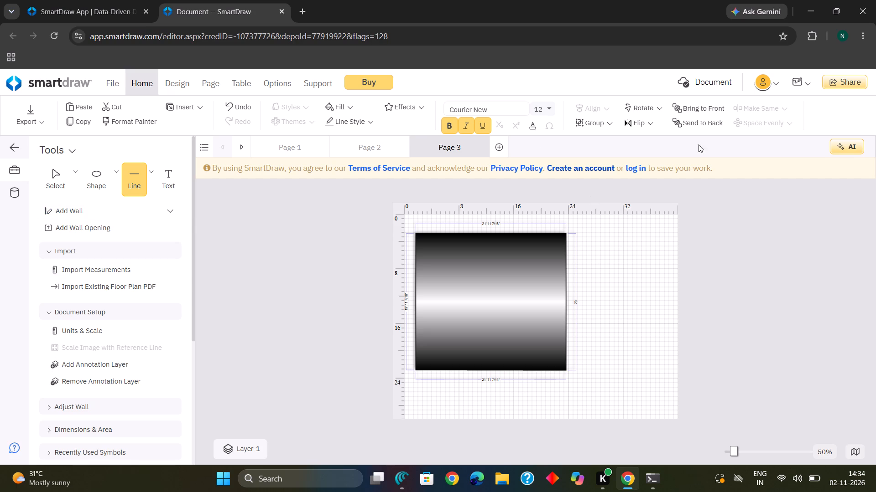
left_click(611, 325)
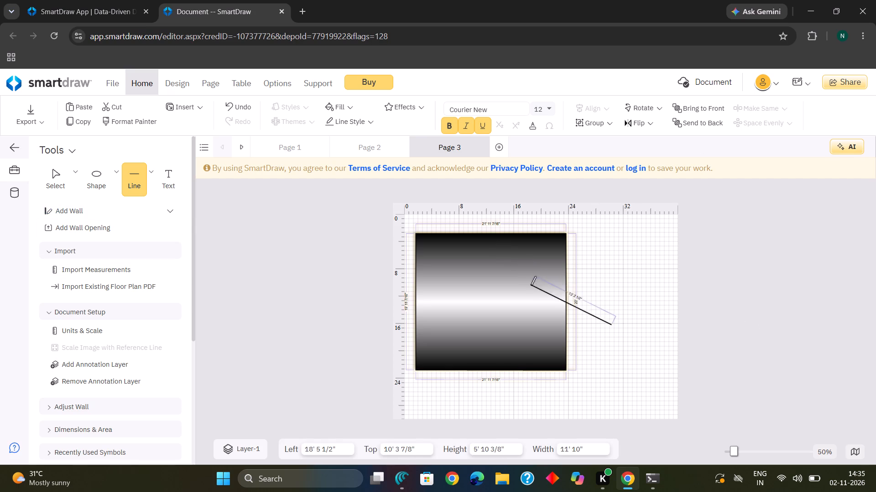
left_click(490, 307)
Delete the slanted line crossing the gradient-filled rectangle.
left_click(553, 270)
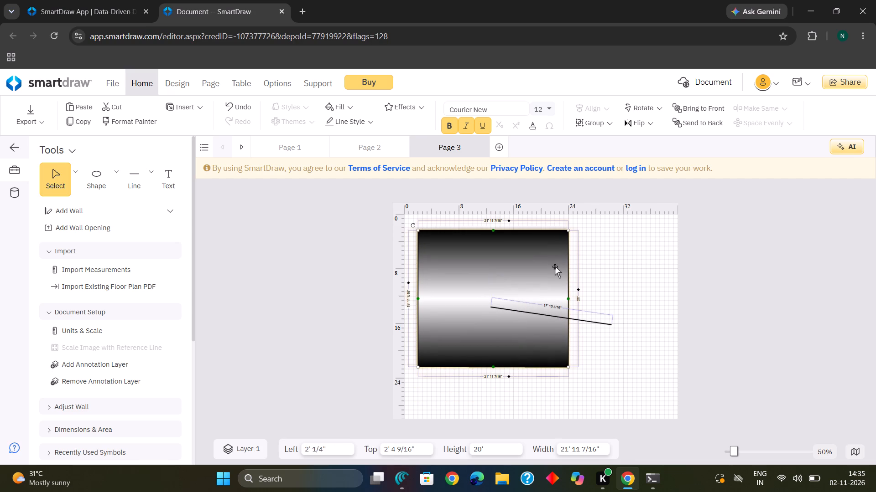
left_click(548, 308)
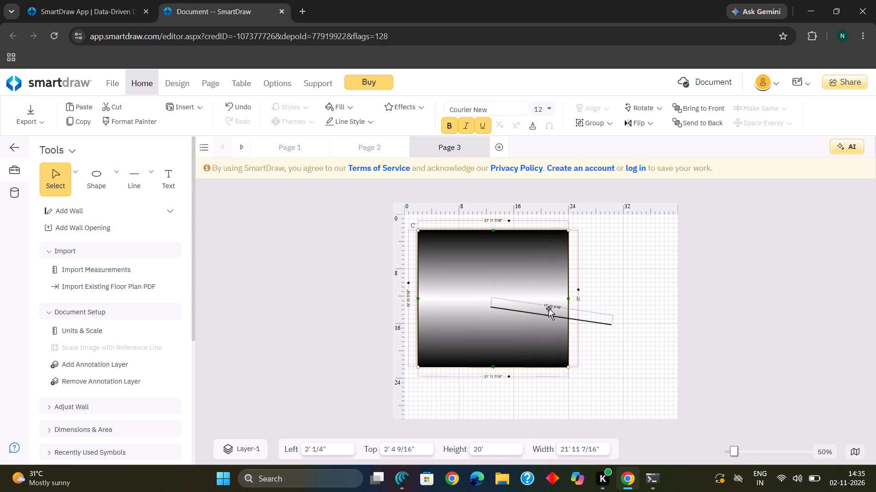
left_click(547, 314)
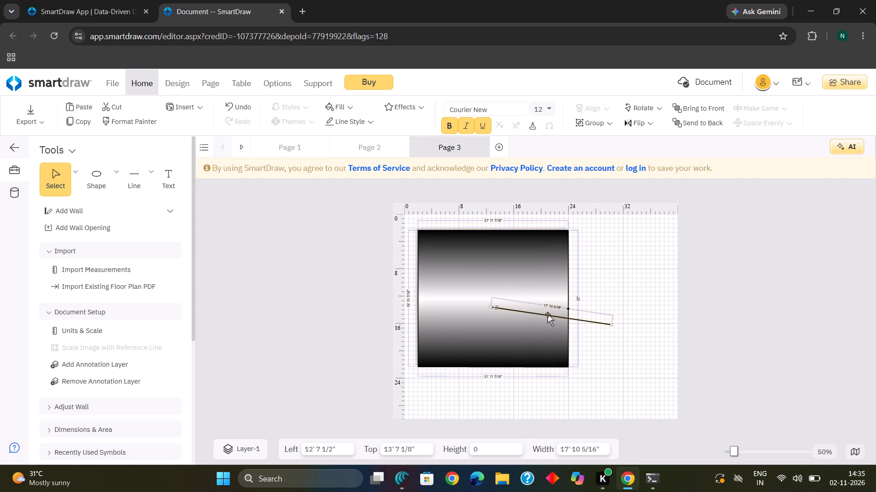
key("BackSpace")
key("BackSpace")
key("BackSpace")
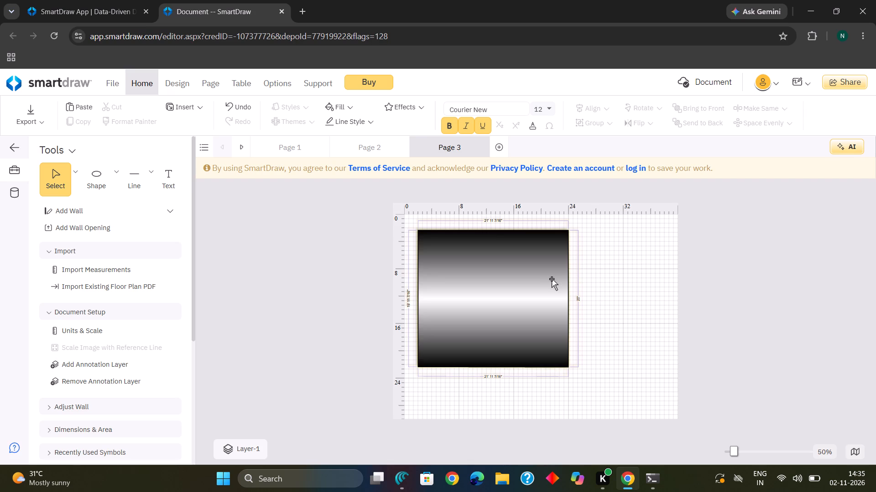
Delete the gradient-filled rectangle from Page 3.
left_click(563, 280)
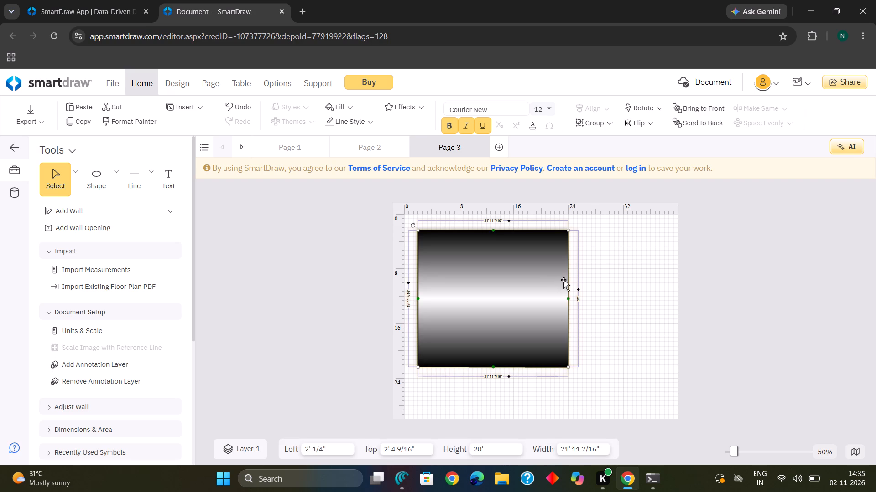
key("BackSpace")
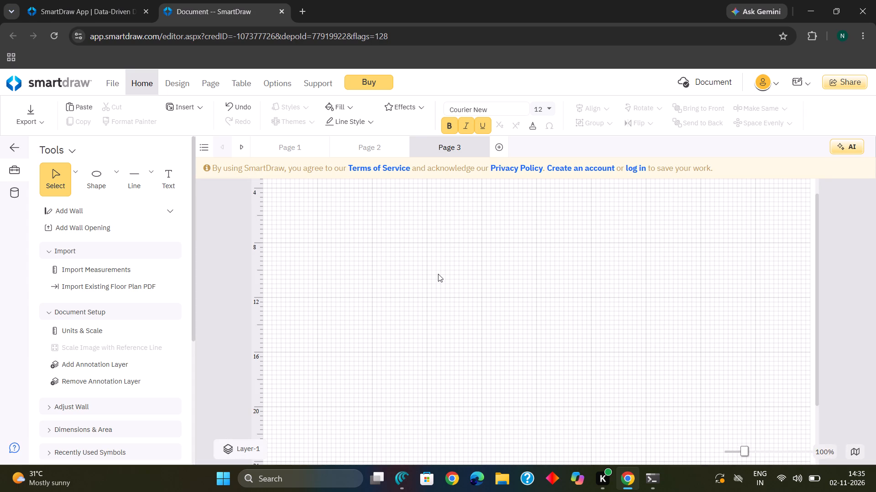
Draw a horizontal line about 18' 1" long, starting about 2' across and 8' down the page, as the outline's top side.
left_click(130, 179)
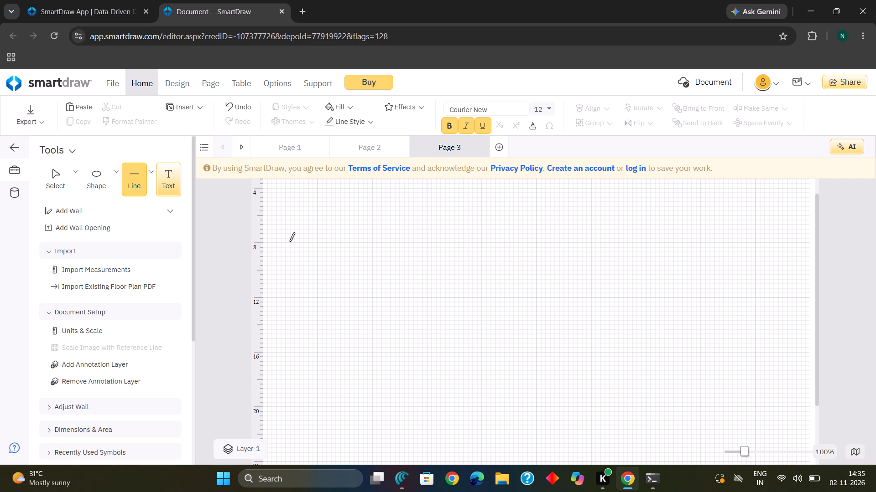
left_click_drag(290, 241, 496, 238)
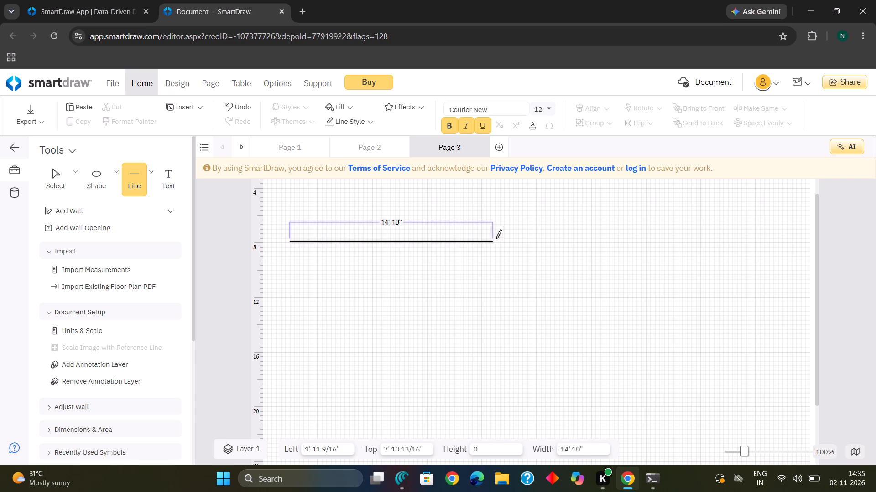
left_click_drag(496, 238, 532, 245)
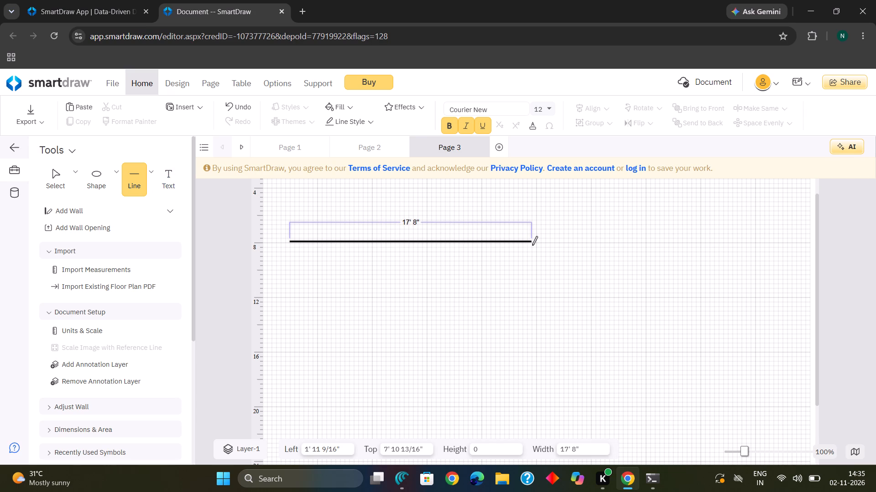
left_click_drag(532, 245, 537, 245)
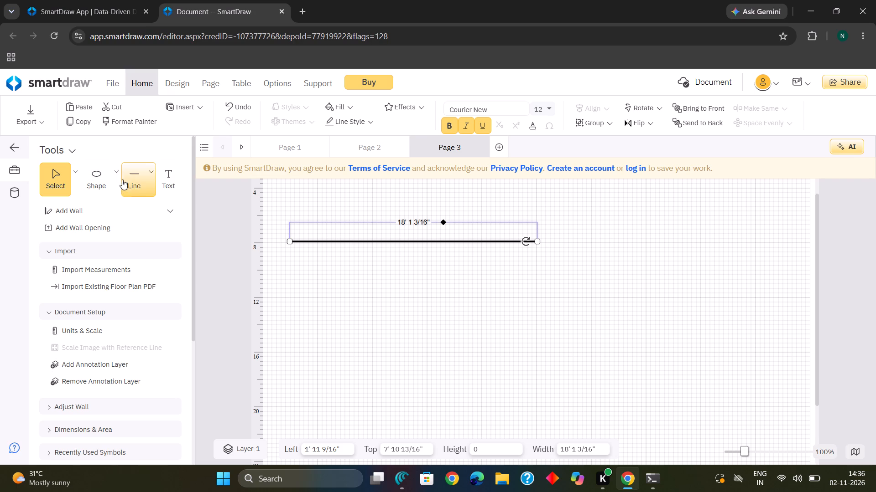
Draw a vertical line down from the horizontal line's left end and extend it to about 16' long.
left_click(134, 181)
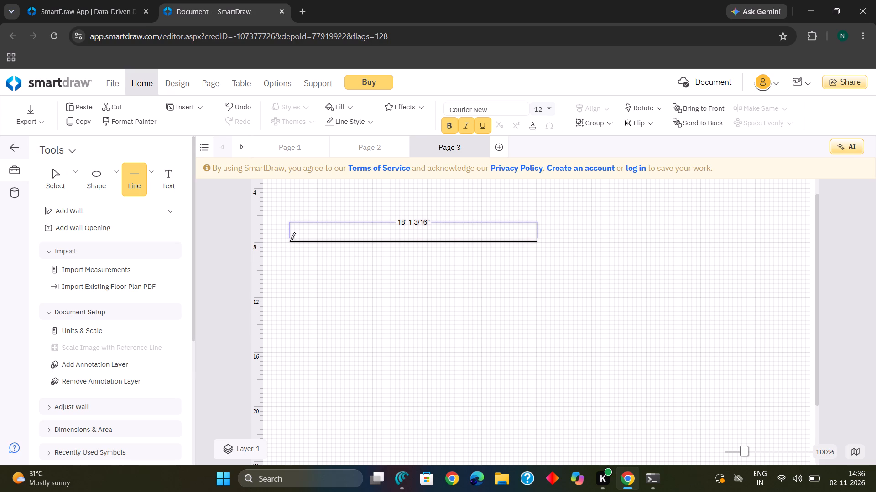
left_click_drag(290, 241, 291, 401)
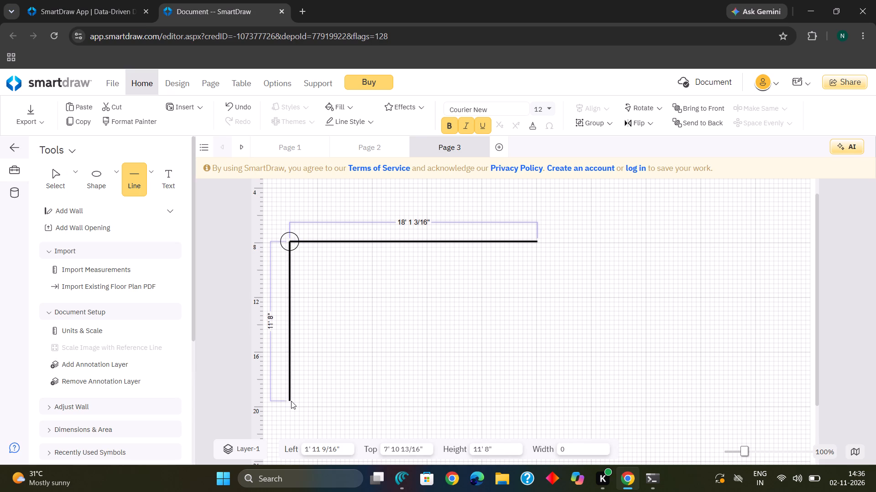
left_click_drag(291, 401, 289, 451)
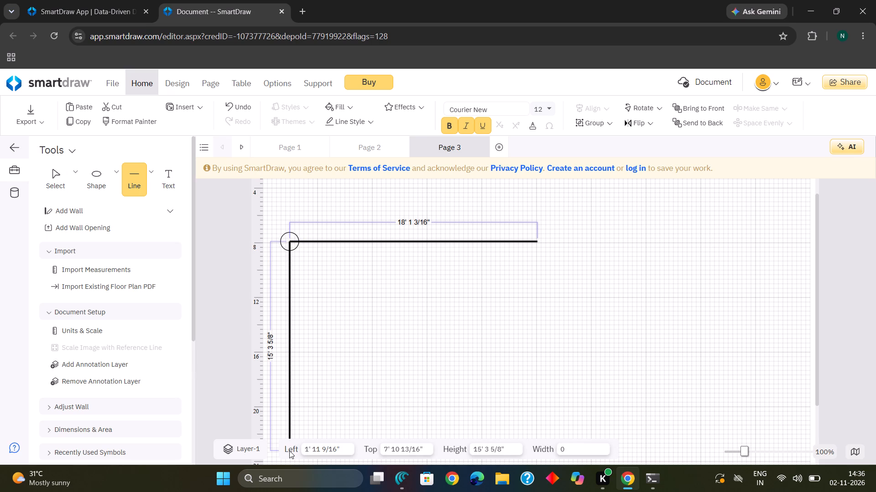
left_click_drag(289, 451, 288, 451)
scroll(345, 387, "down", 1)
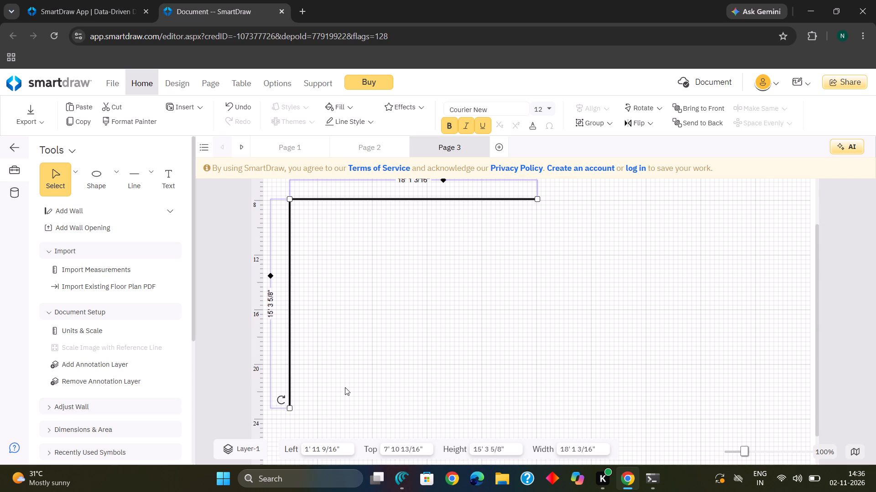
scroll(345, 387, "down", 1)
left_click_drag(292, 409, 292, 417)
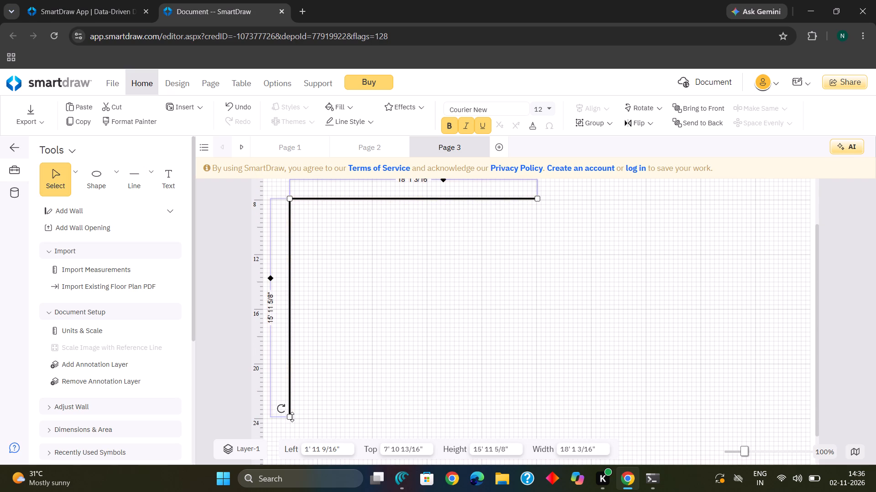
left_click(336, 359)
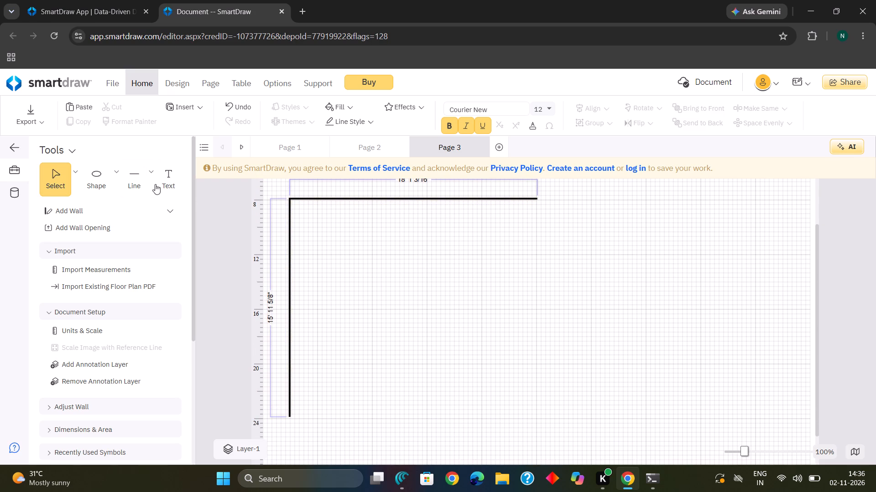
Start the Line tool again for the next side of the outline.
double_click(145, 182)
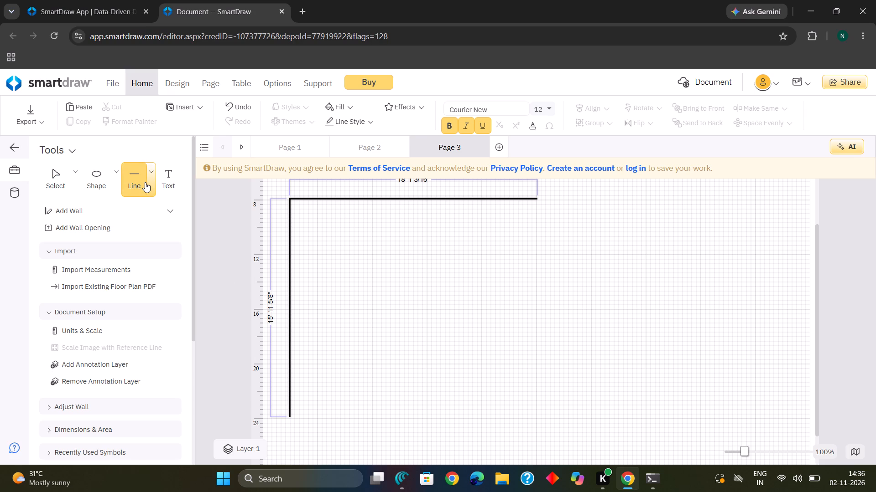
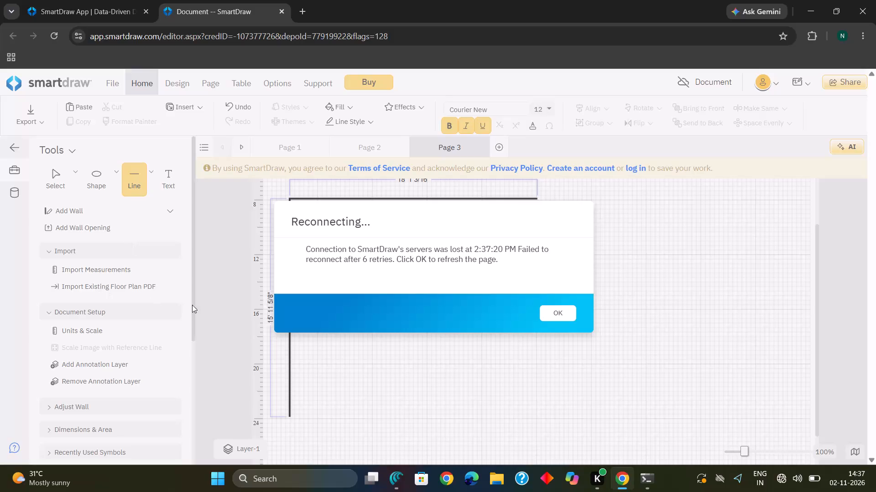
Acknowledge the lost server connection notice and let the editor page refresh.
left_click(545, 312)
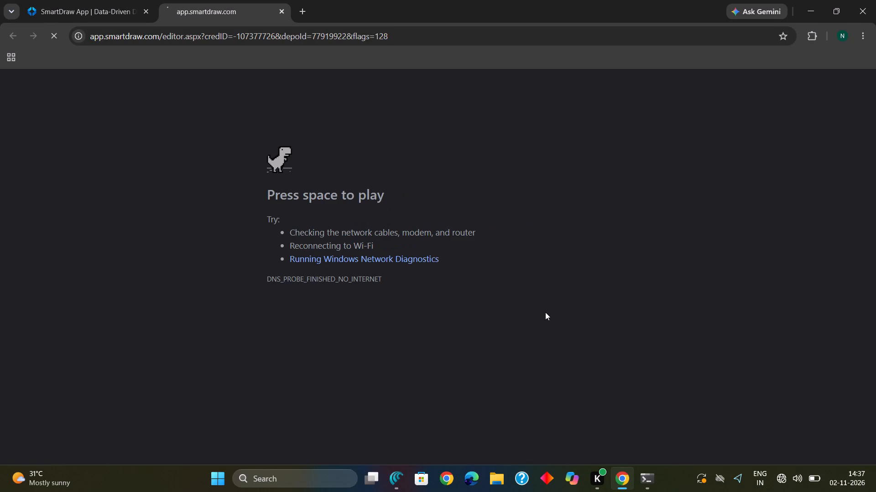
Check the Wi-Fi connection status of the JioNet@NIT network, then return to the browser.
left_click(787, 490)
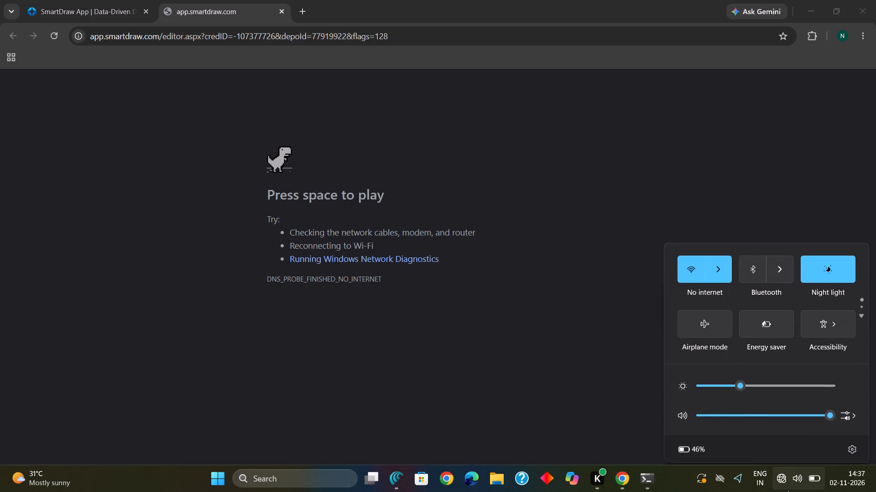
left_click(716, 277)
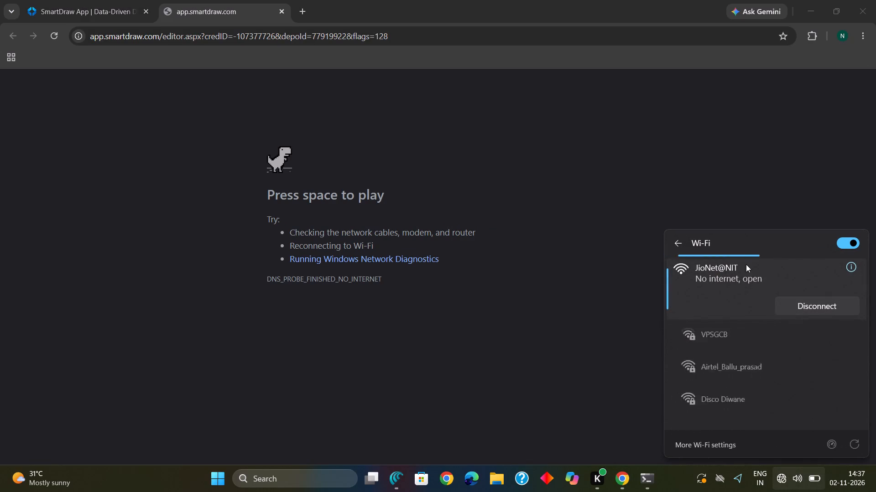
left_click(832, 285)
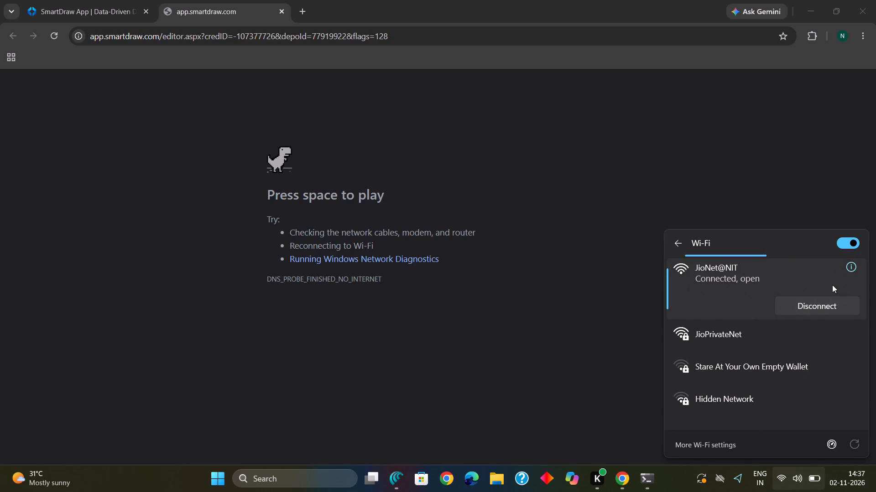
left_click(588, 221)
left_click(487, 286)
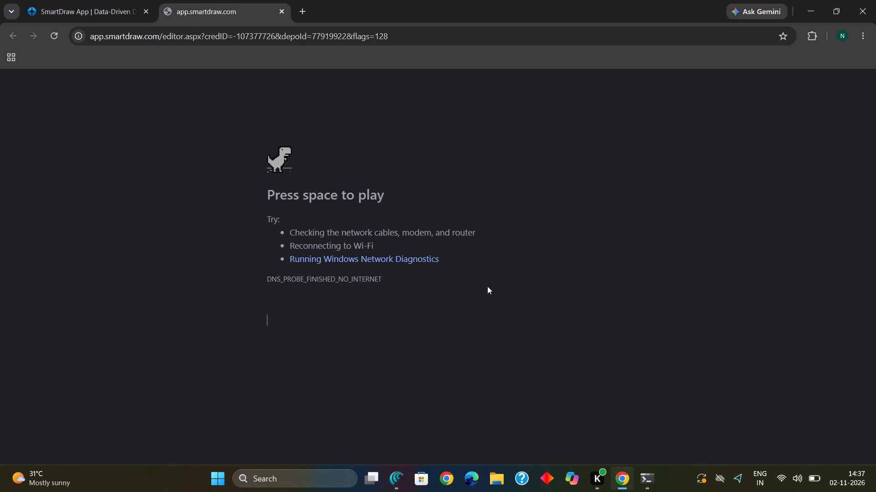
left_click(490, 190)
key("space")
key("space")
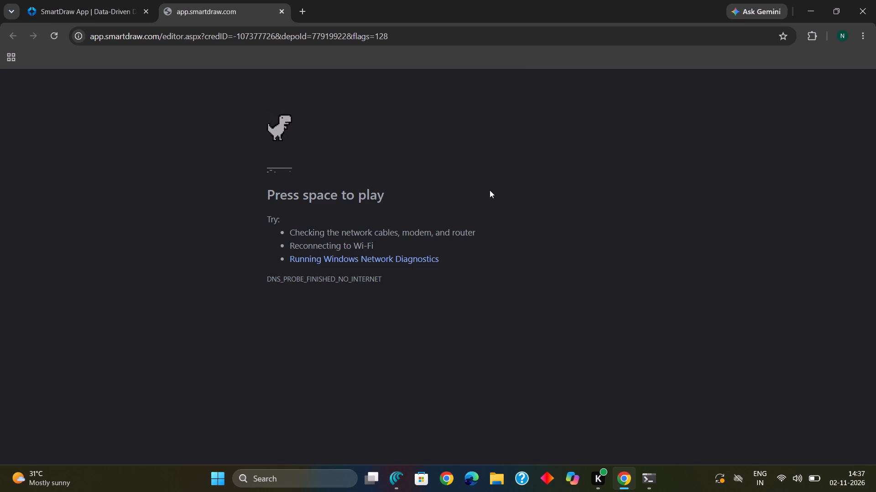
Reload the SmartDraw editor page.
left_click(47, 38)
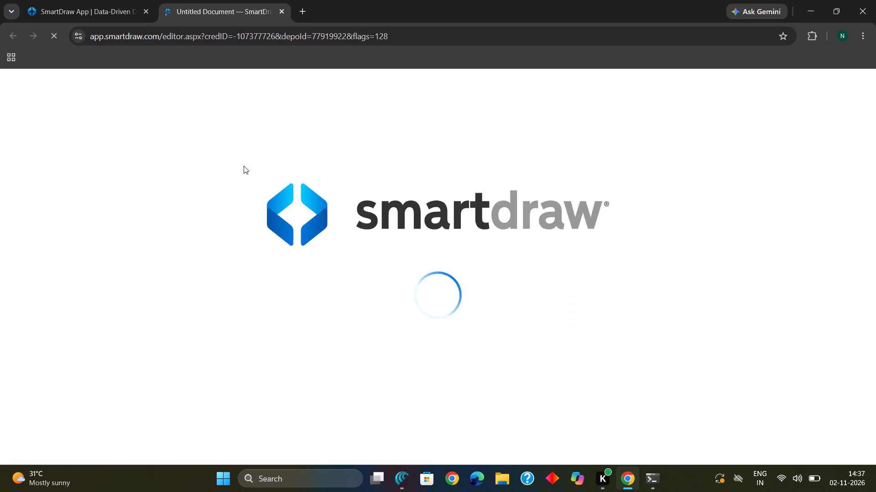
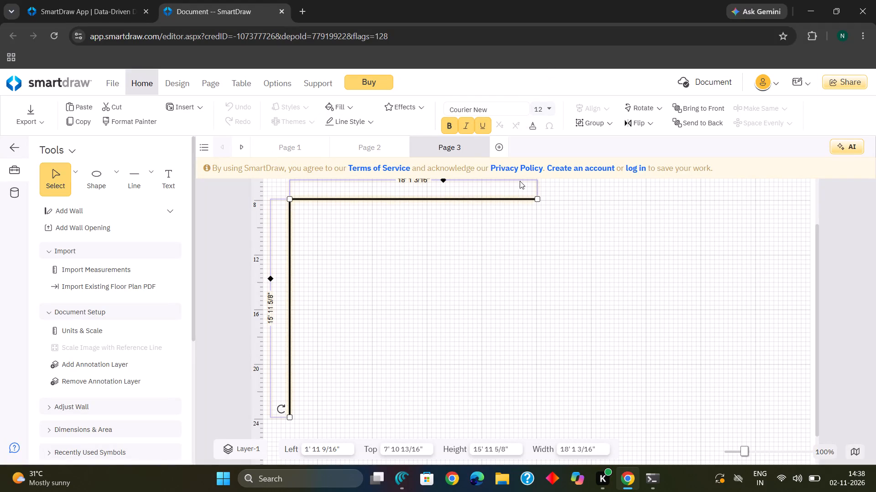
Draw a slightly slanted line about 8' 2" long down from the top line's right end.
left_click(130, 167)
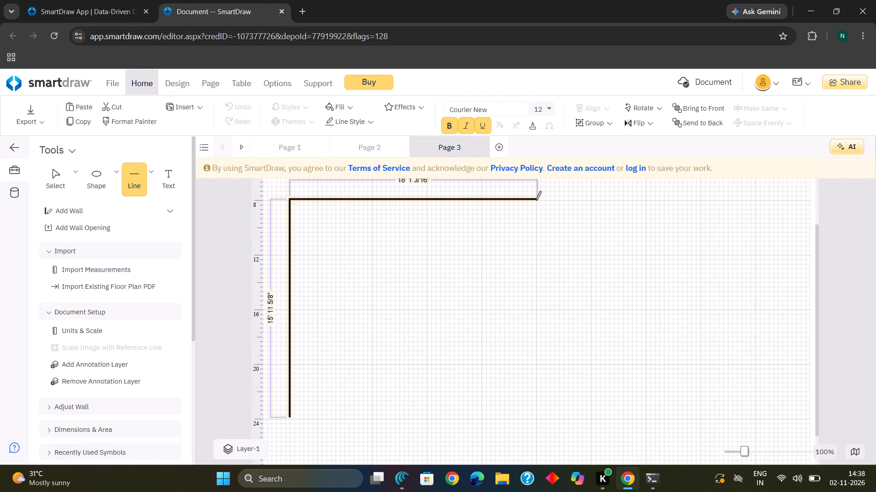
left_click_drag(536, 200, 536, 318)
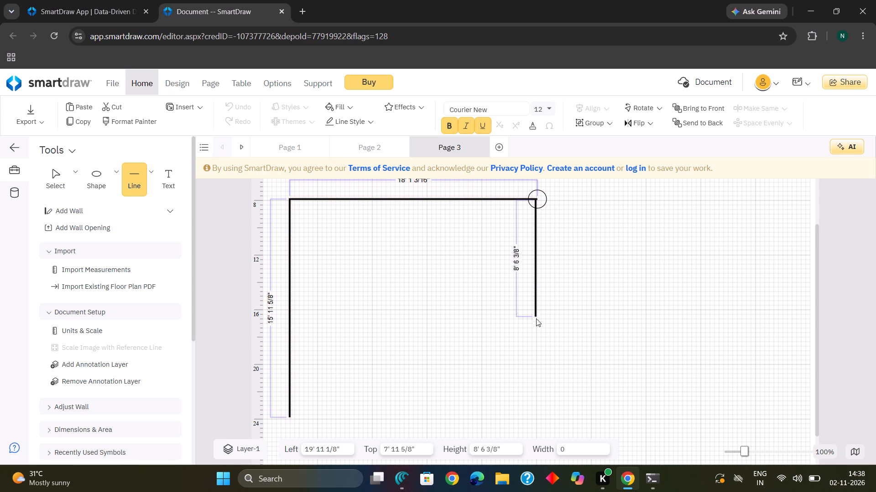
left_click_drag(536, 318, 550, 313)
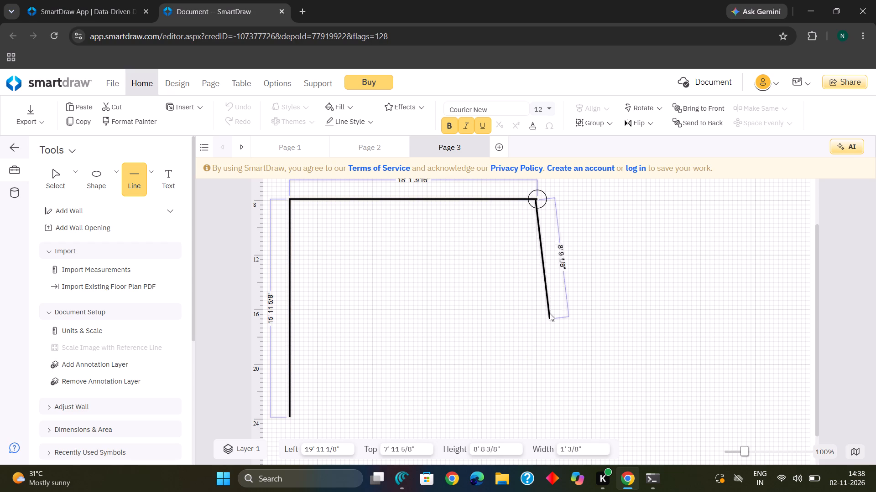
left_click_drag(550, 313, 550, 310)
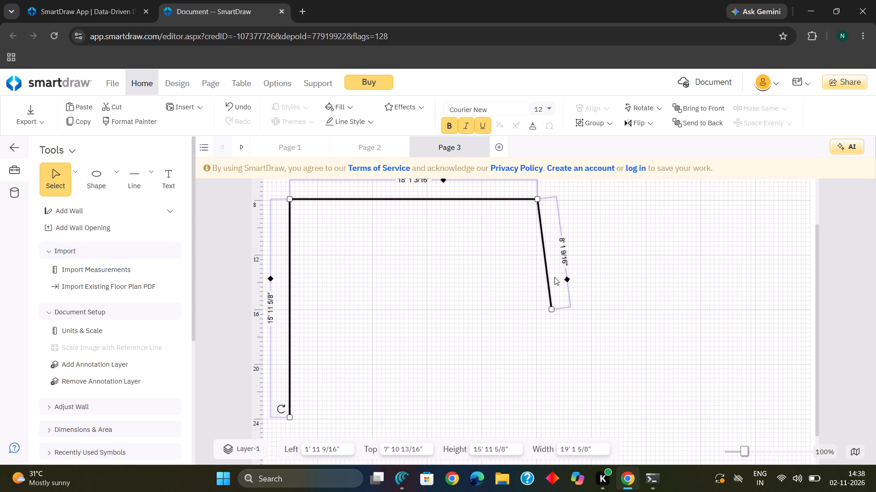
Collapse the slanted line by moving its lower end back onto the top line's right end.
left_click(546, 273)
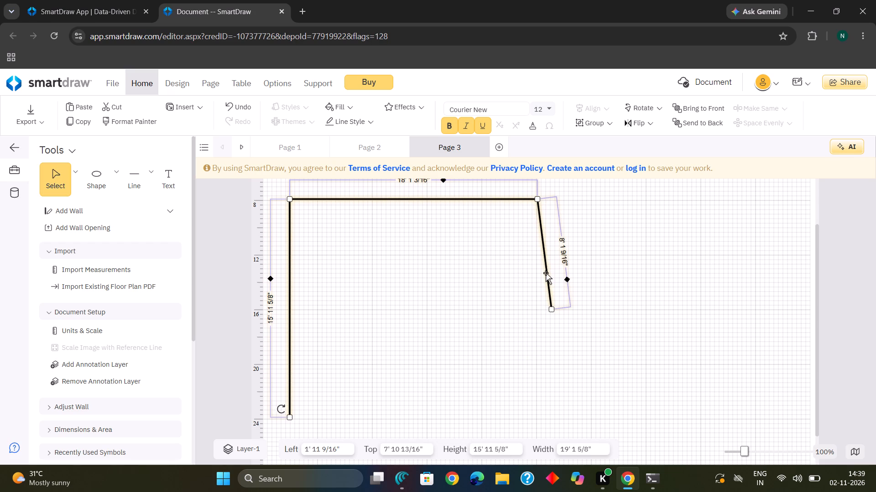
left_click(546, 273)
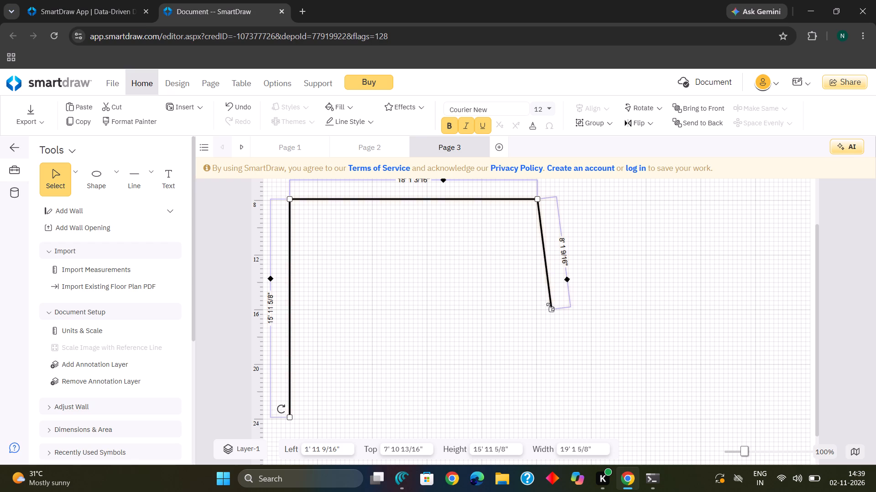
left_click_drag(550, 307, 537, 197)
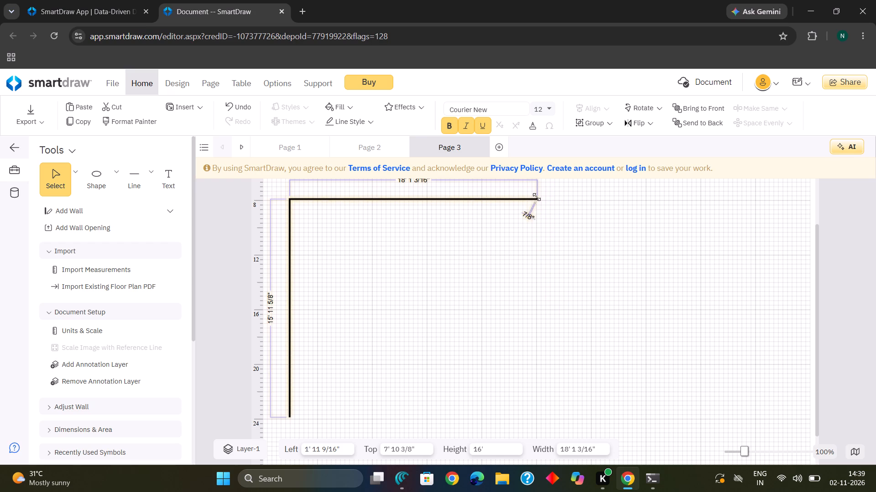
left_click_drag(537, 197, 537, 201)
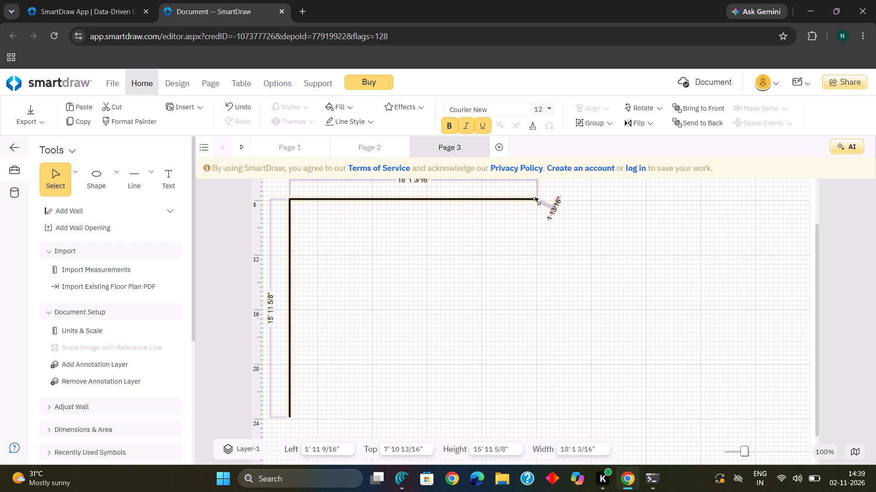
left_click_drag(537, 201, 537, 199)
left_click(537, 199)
Draw the outline's bottom side as a horizontal line about 18' 3" long from the left line's lower end.
left_click(140, 181)
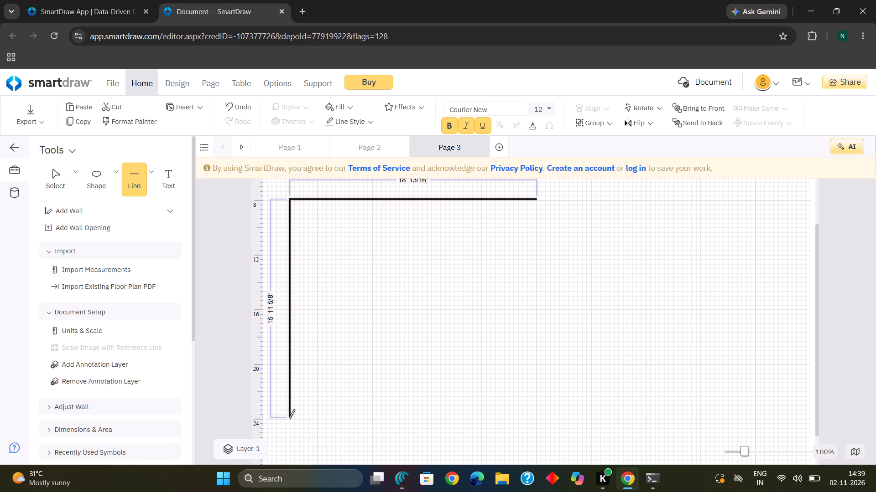
left_click_drag(289, 418, 335, 416)
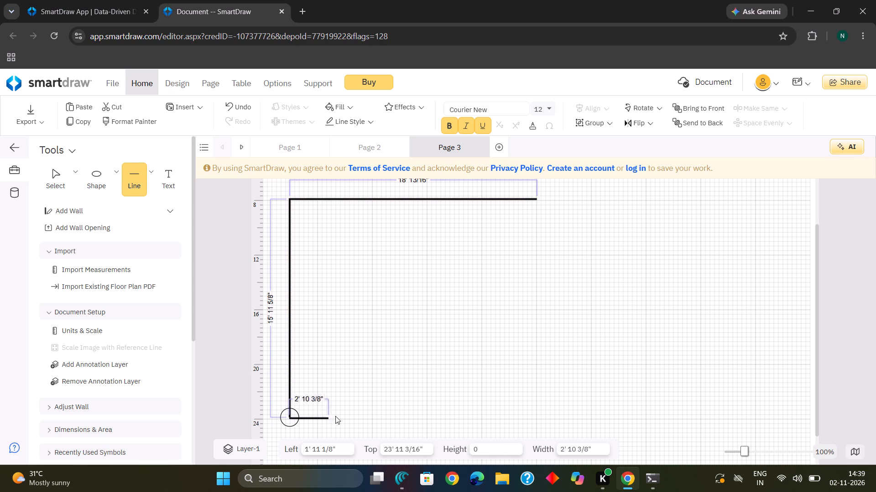
left_click_drag(335, 416, 526, 424)
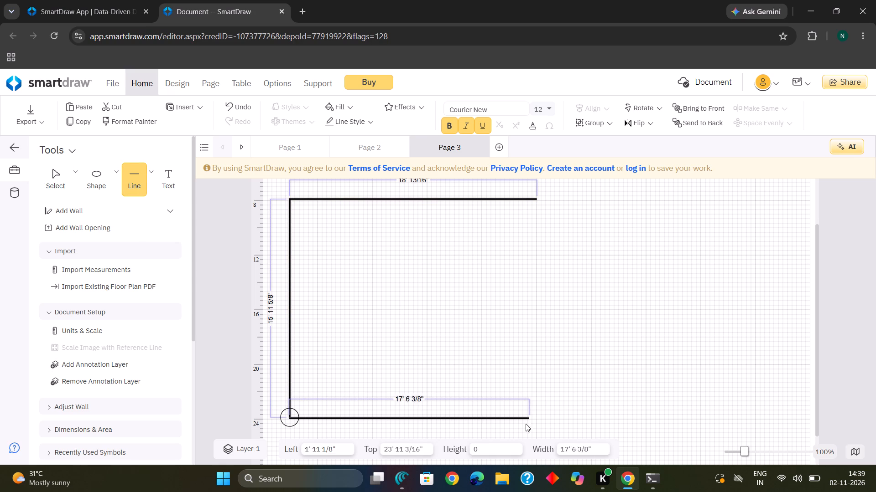
left_click_drag(526, 424, 558, 422)
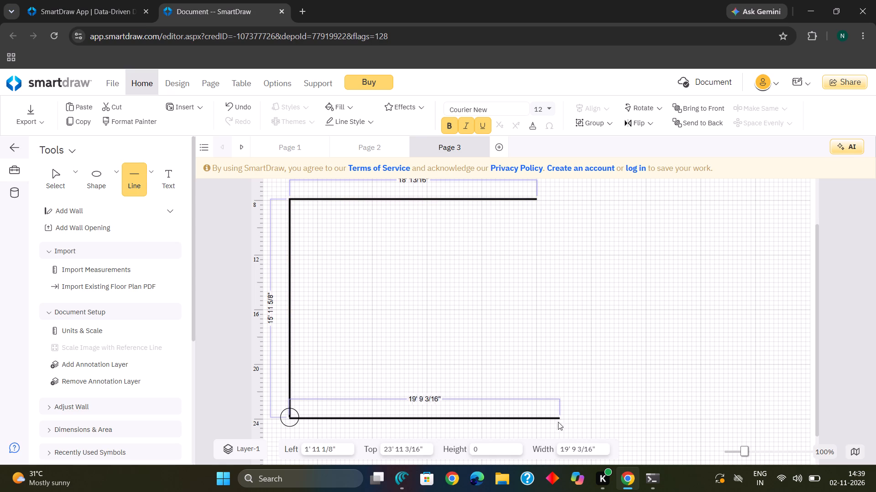
left_click_drag(558, 422, 539, 421)
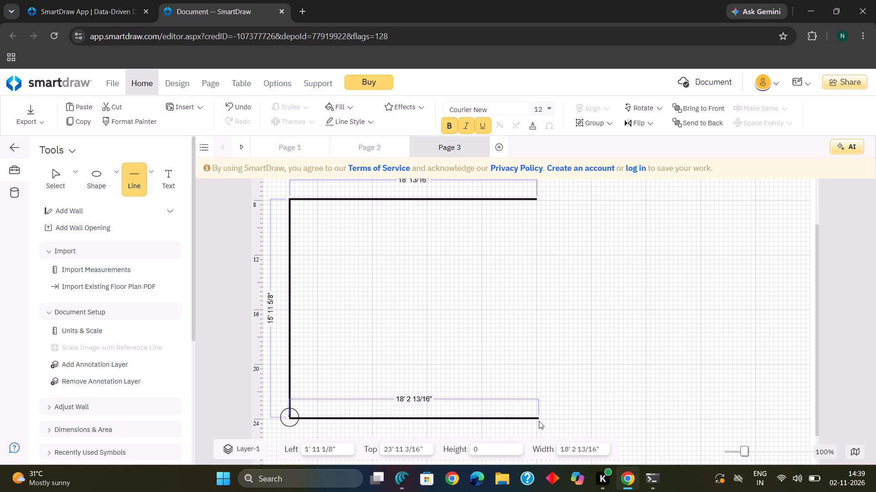
left_click_drag(539, 421, 539, 421)
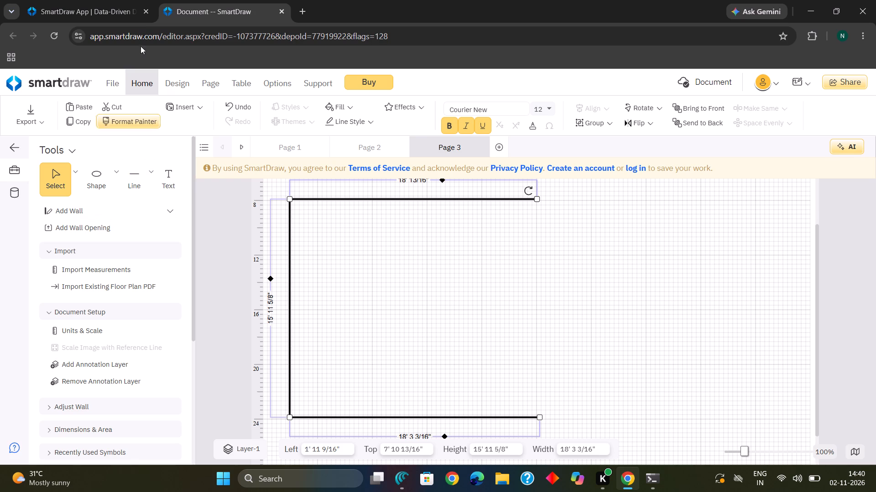
Draw a vertical dividing line about 15' 11" long from the top line to the bottom line, about 10' 10" across the page.
left_click(133, 173)
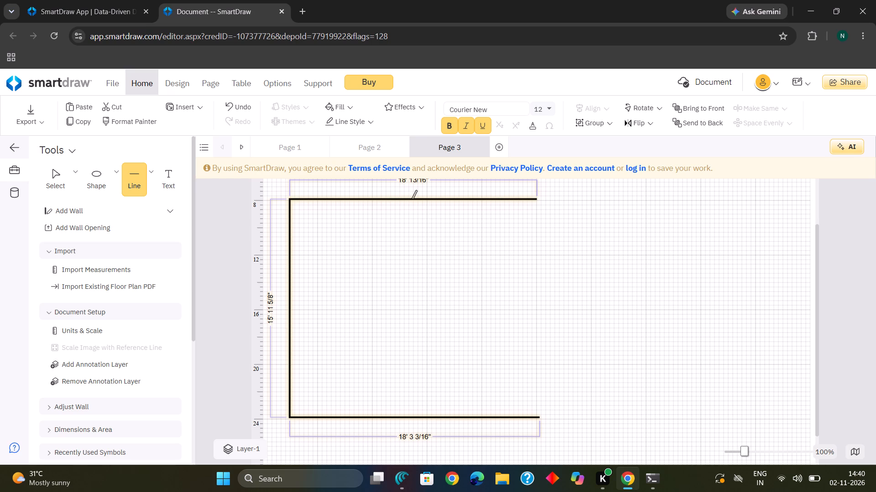
left_click_drag(412, 199, 417, 360)
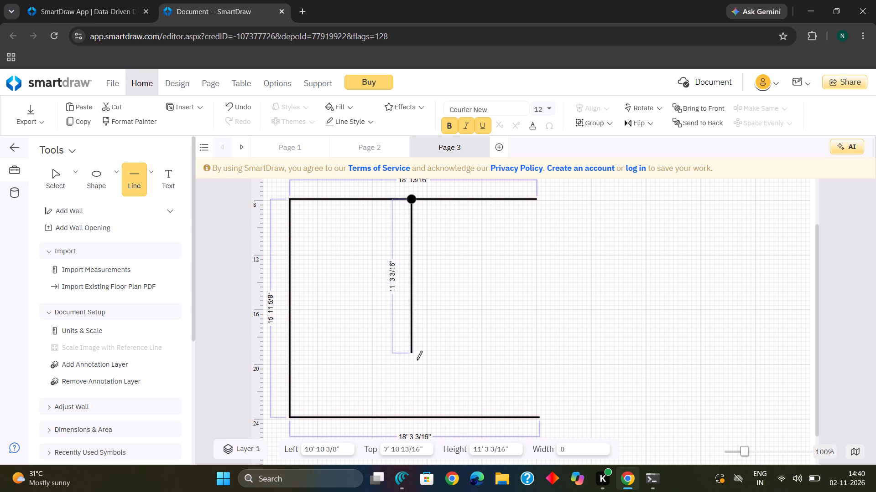
left_click_drag(417, 360, 415, 412)
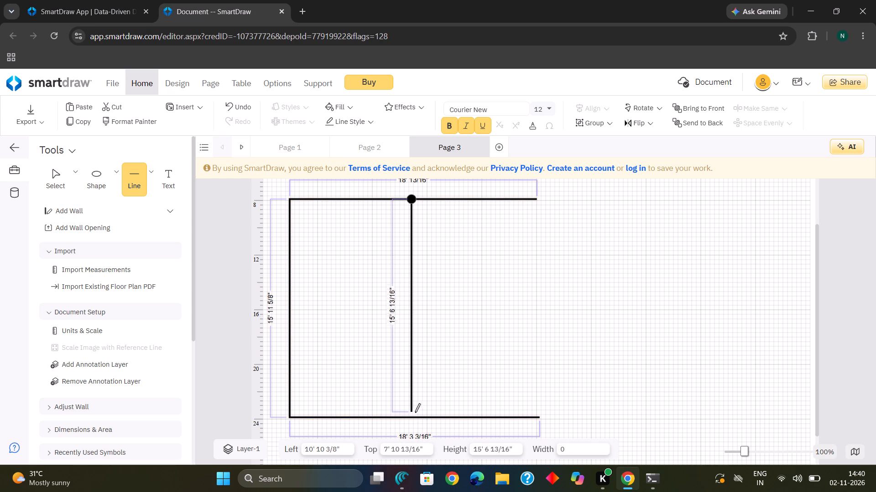
left_click_drag(415, 412, 412, 417)
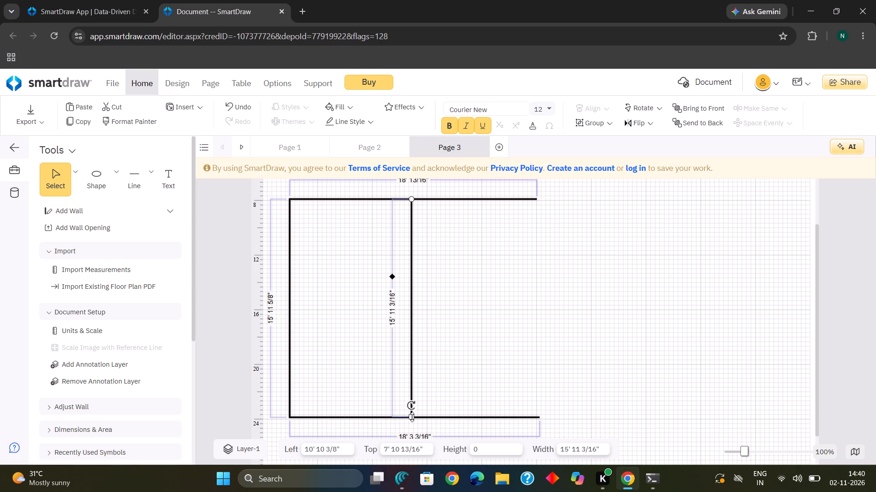
left_click(412, 417)
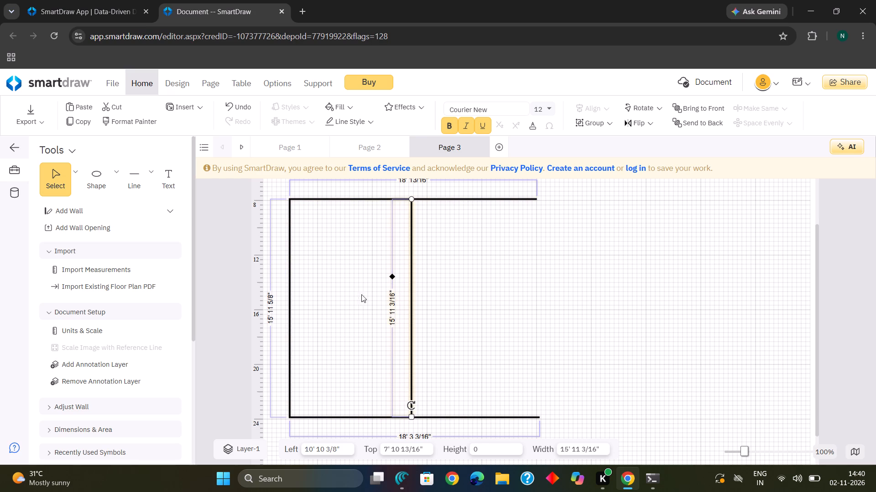
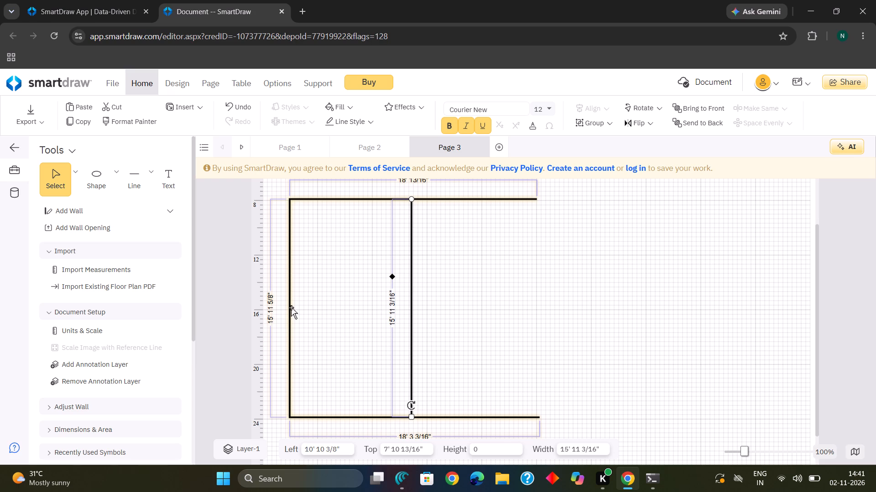
Draw a nearly horizontal line about 8' 11" long from the left side's midpoint area to the vertical divider.
left_click(140, 167)
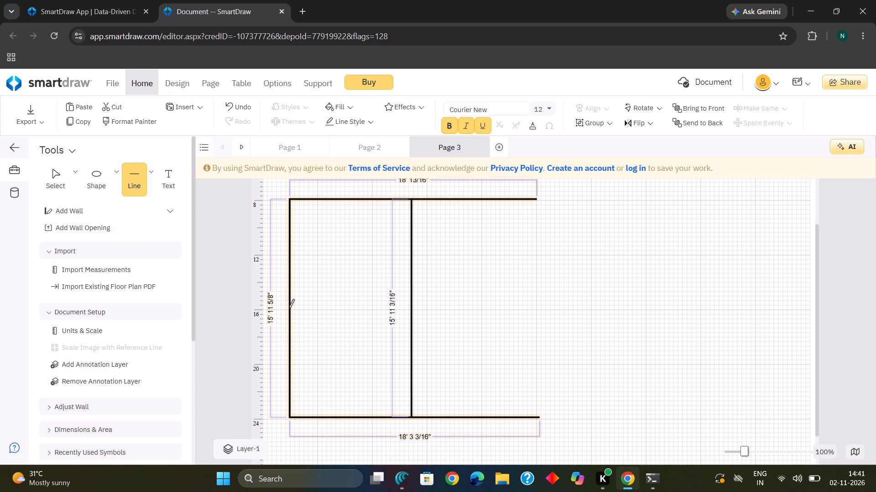
left_click_drag(289, 307, 384, 310)
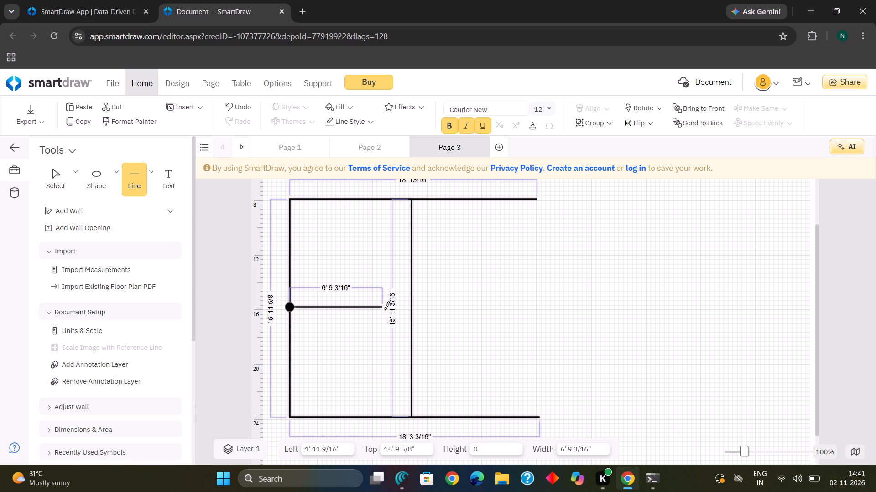
left_click_drag(384, 310, 406, 306)
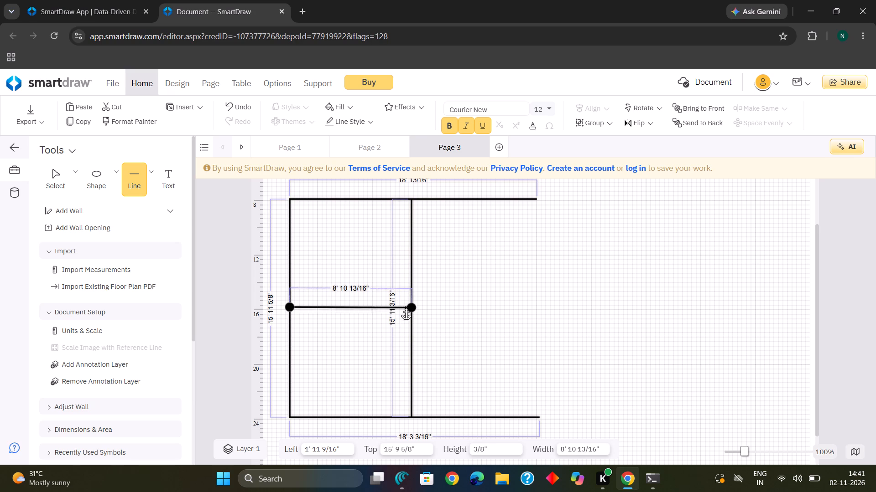
left_click_drag(406, 306, 405, 306)
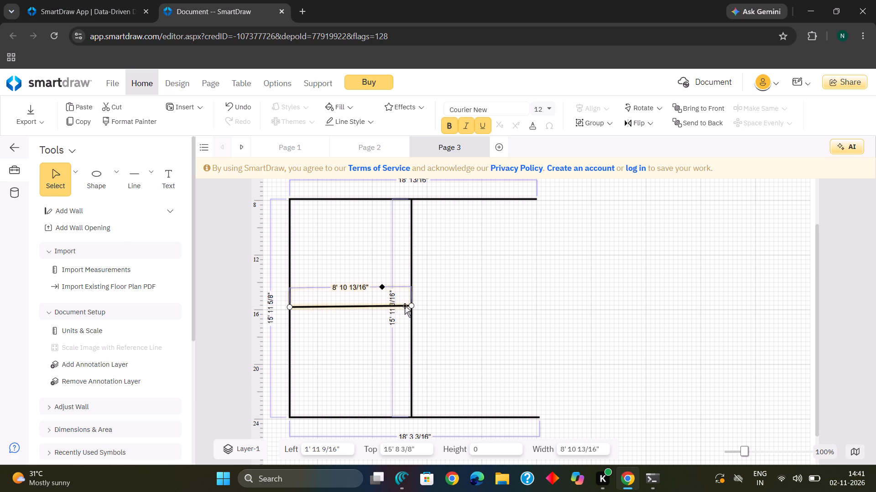
left_click(324, 354)
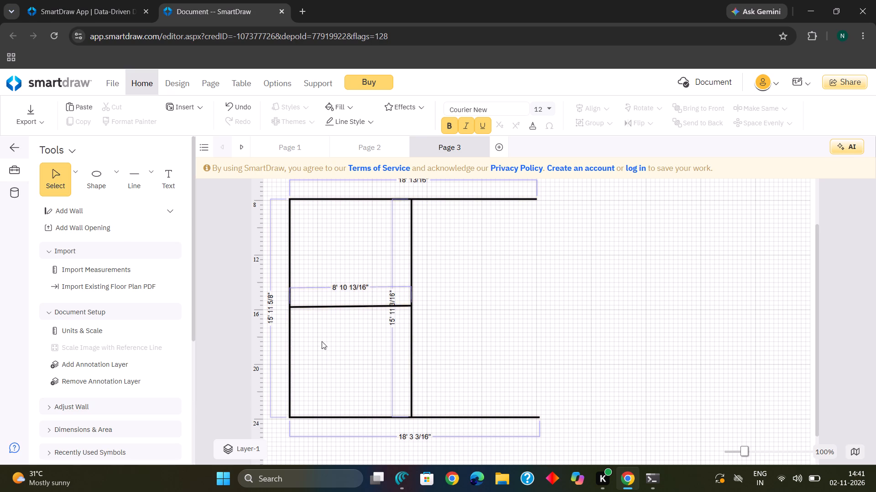
Adjust the middle line to level it, shifting its right end slightly down along the vertical divider.
left_click(304, 306)
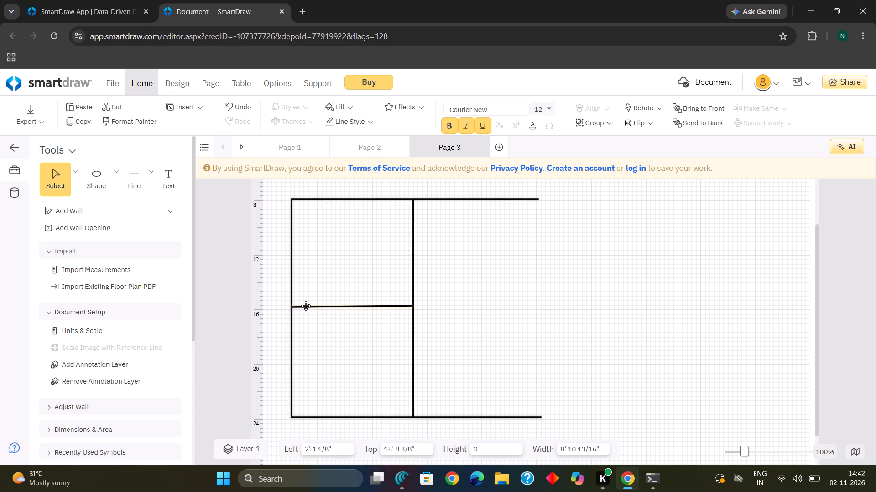
left_click(321, 348)
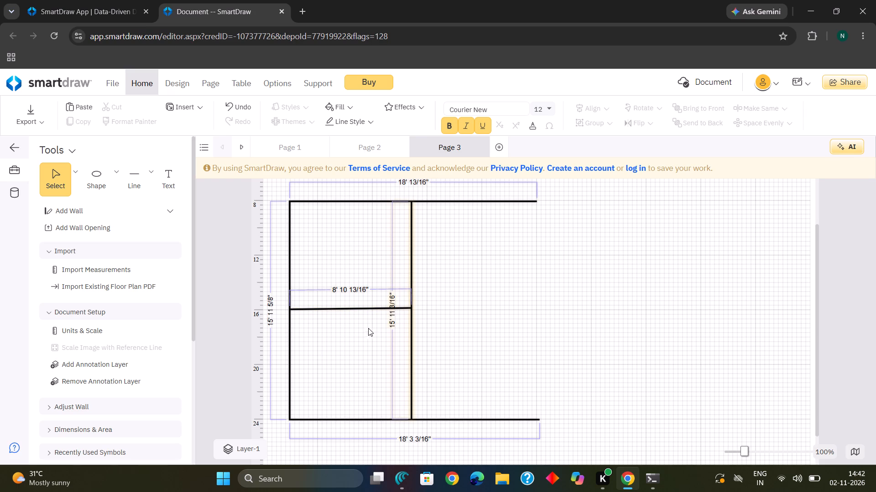
left_click(407, 305)
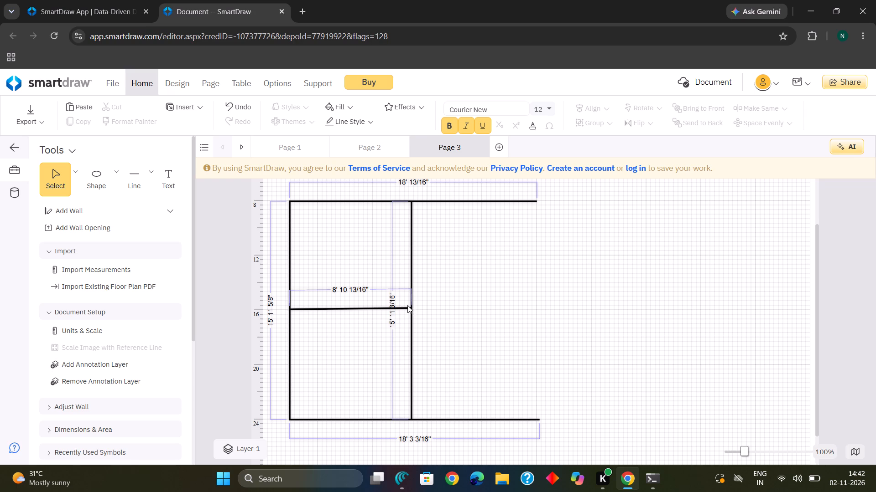
left_click(407, 307)
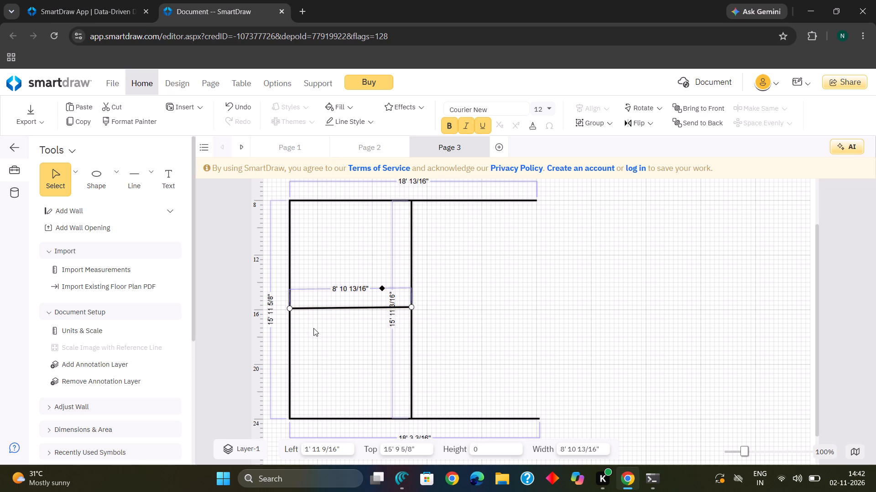
left_click(411, 306)
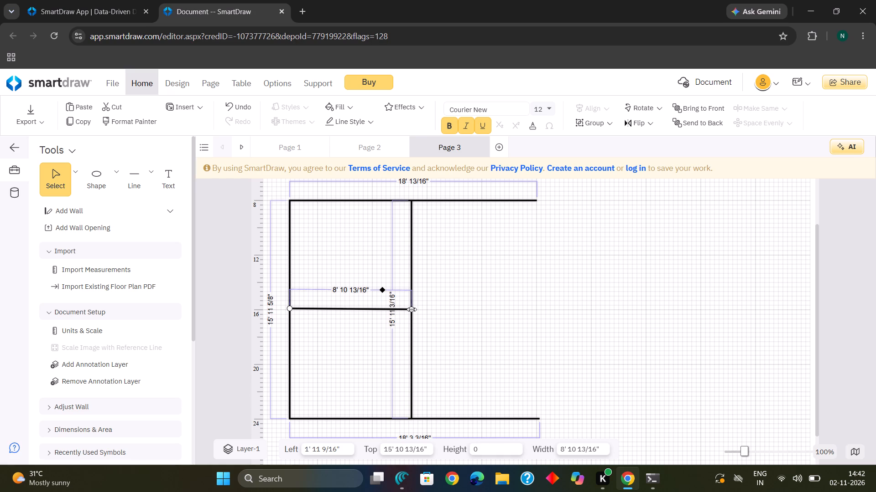
left_click(349, 369)
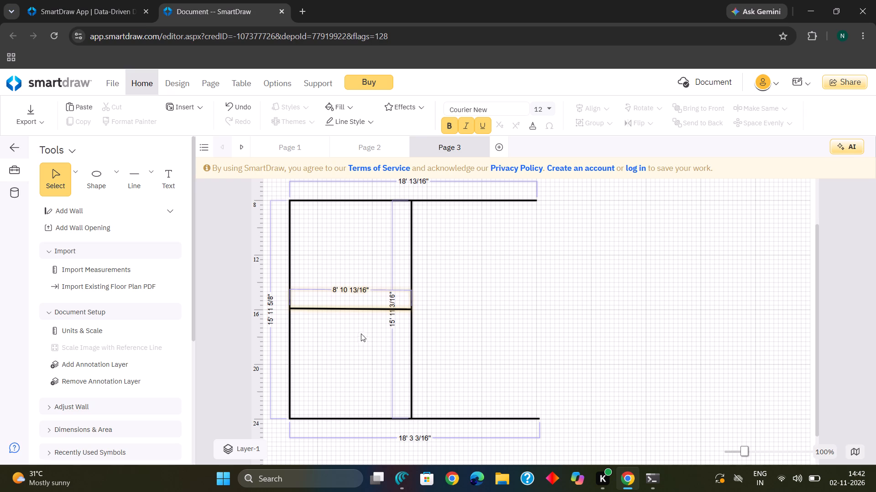
left_click(363, 346)
Draw a vertical line about 3' 7" long up from the bottom line, about 8' 8" across the page.
double_click(136, 168)
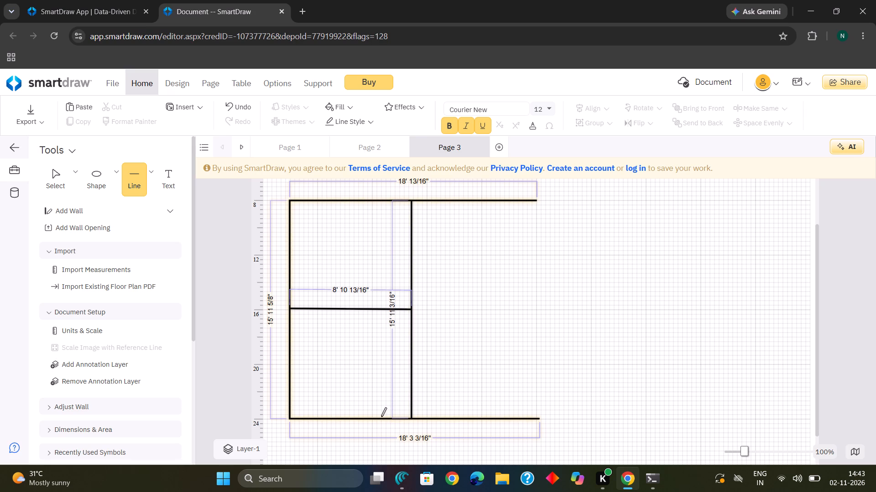
left_click_drag(381, 416, 379, 385)
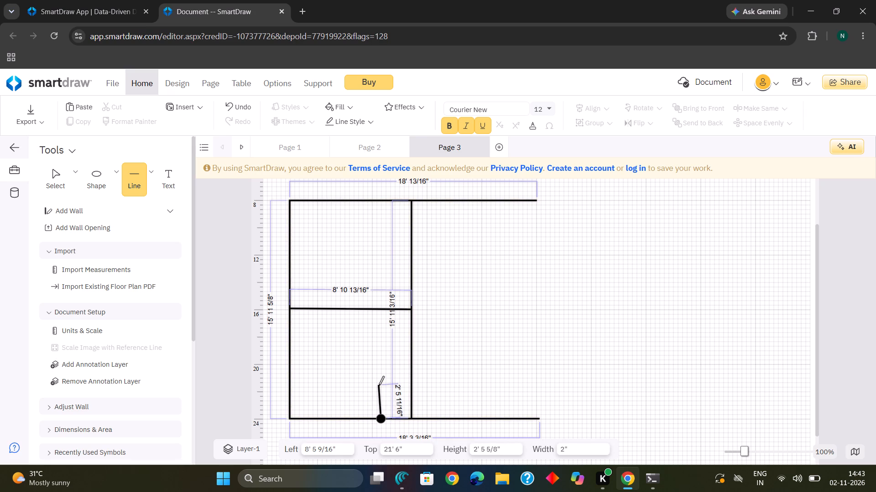
left_click_drag(379, 385, 383, 373)
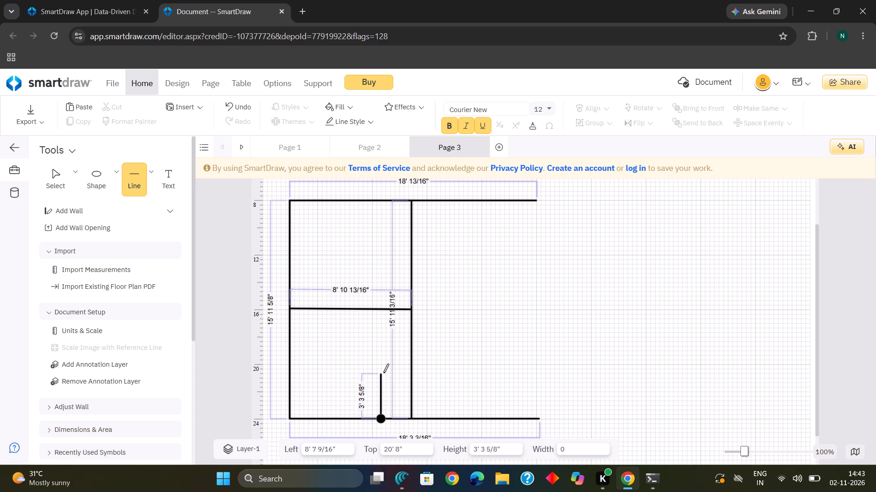
left_click_drag(383, 373, 383, 369)
left_click(383, 369)
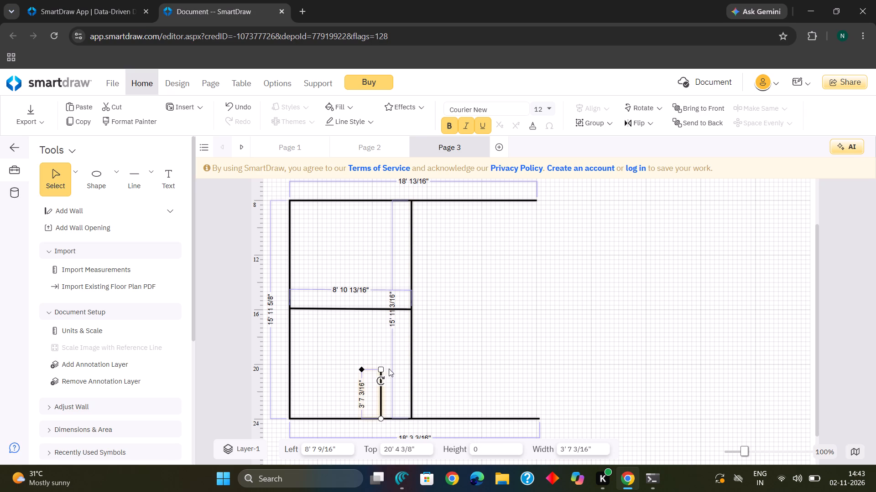
Draw a horizontal line about 2' 3" long from the short vertical line's upper end to the vertical divider.
left_click(143, 184)
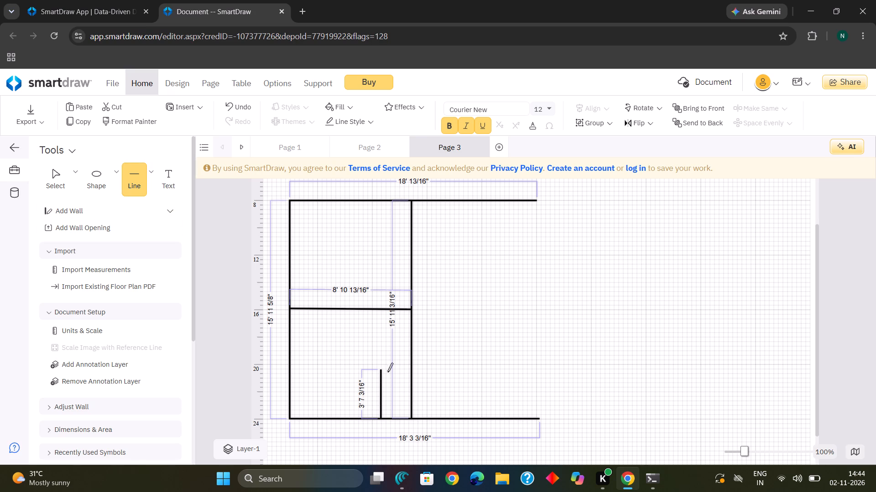
left_click_drag(381, 369, 398, 369)
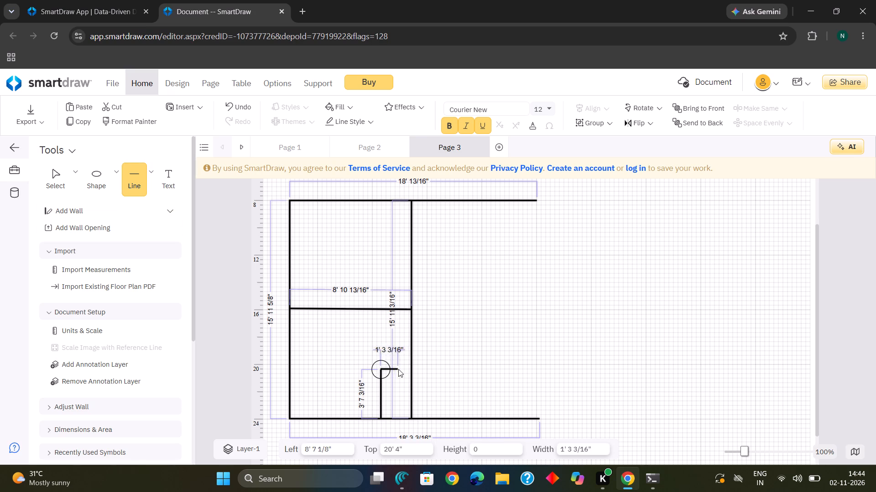
left_click_drag(398, 369, 407, 369)
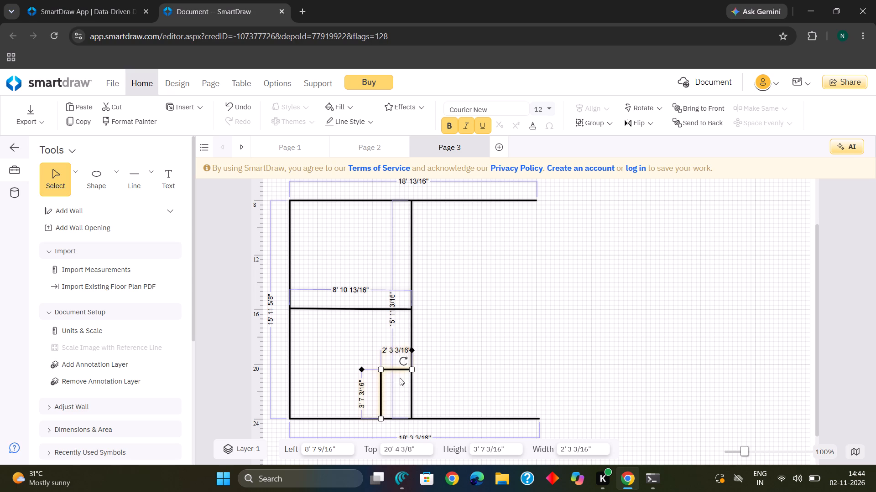
left_click(386, 389)
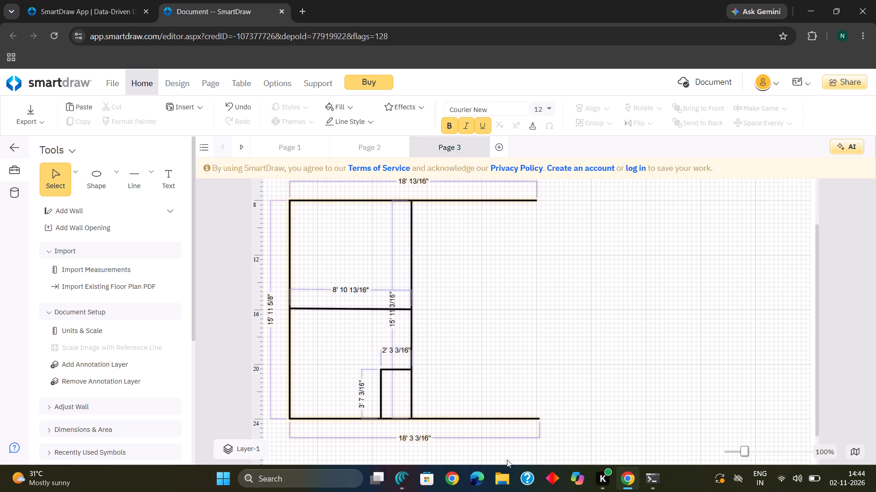
Draw a vertical line about 3' 5" long down from the top line, about 8' 8" across the page.
left_click(128, 169)
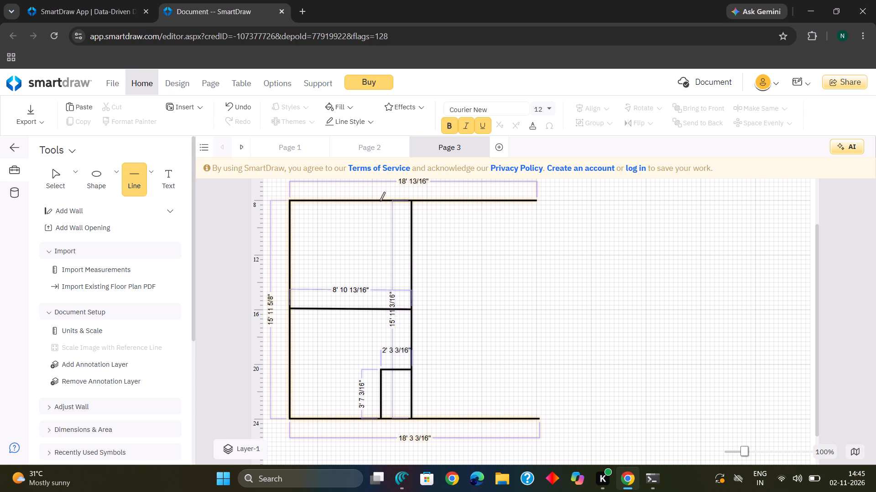
left_click_drag(381, 201, 381, 232)
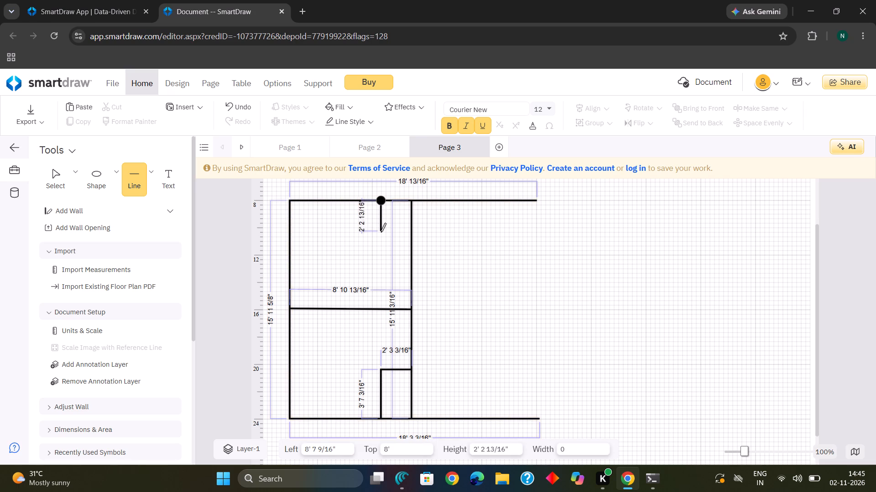
left_click_drag(381, 232, 380, 241)
left_click_drag(380, 241, 380, 245)
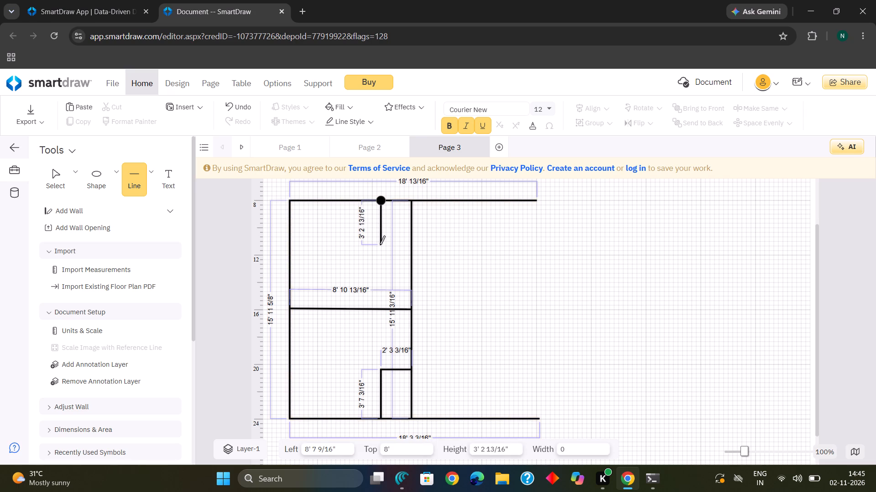
left_click_drag(380, 245, 380, 247)
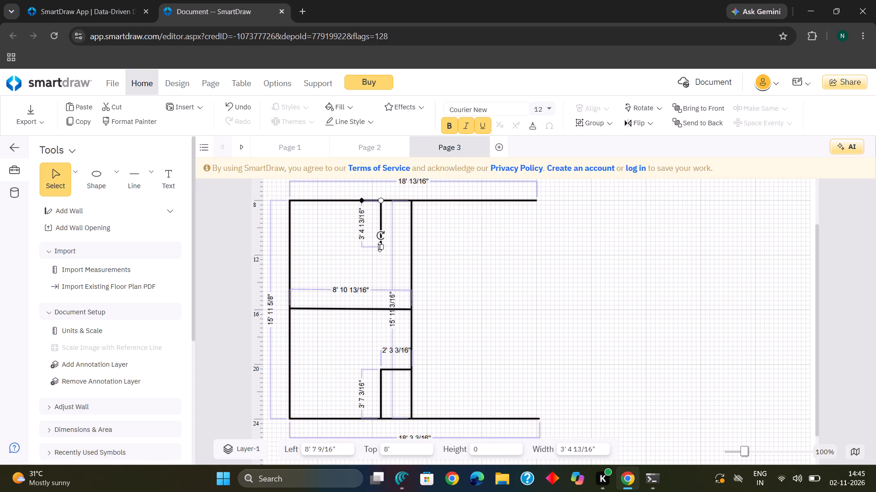
left_click(380, 247)
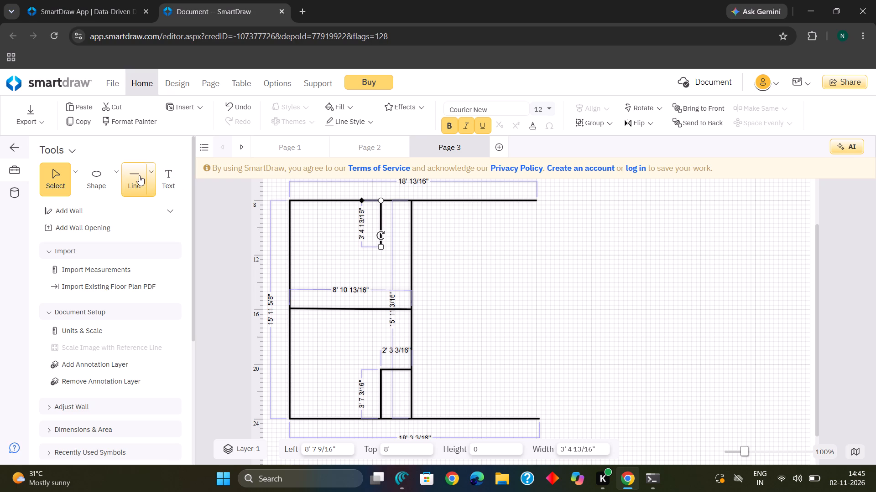
Start drawing another line with the Line tool.
left_click(139, 175)
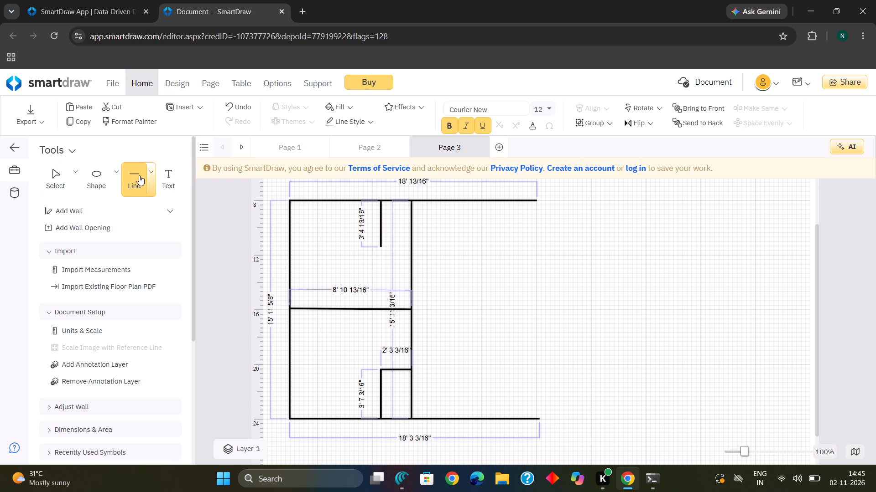
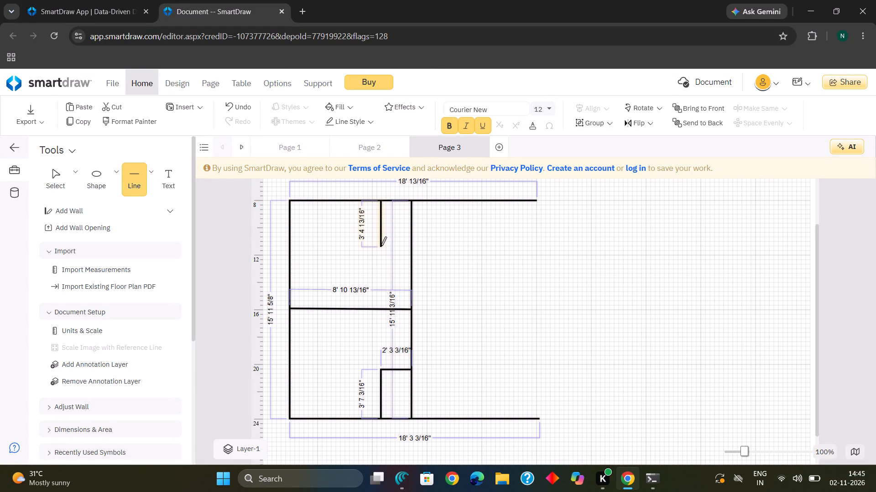
Draw a horizontal line about 2' 3" long from the upper short vertical line's lower end to the vertical divider.
left_click_drag(381, 246, 405, 246)
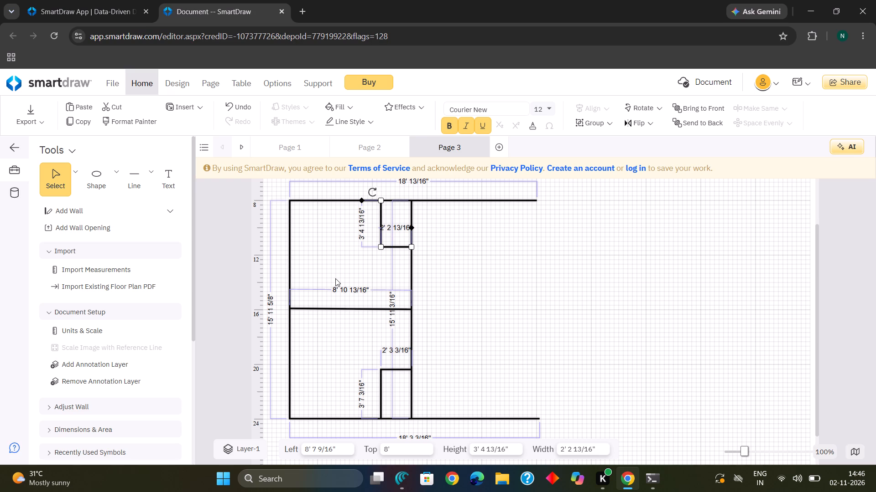
Draw a vertical line about 1' 4" long up from the middle horizontal divider, about 8' 7" across the page.
double_click(128, 192)
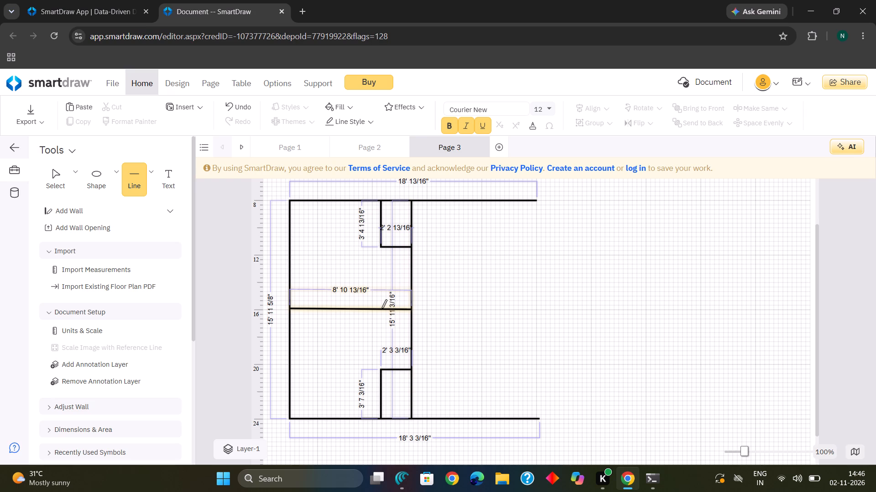
left_click_drag(381, 308, 381, 297)
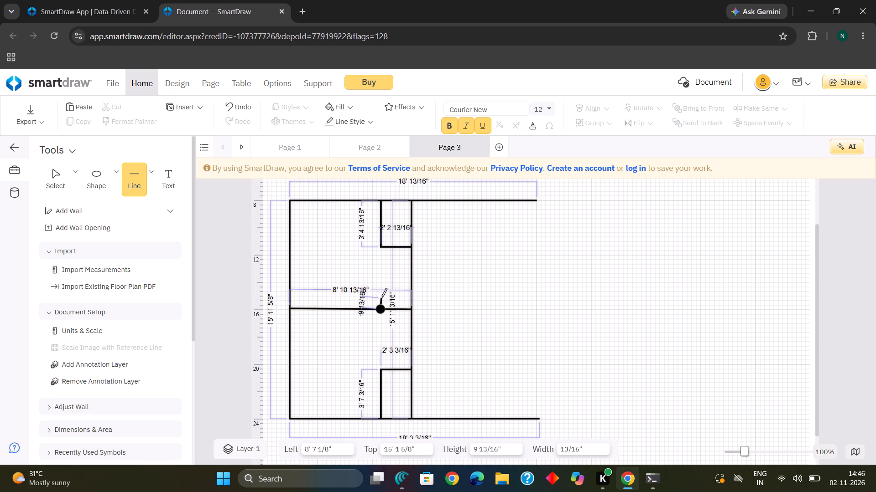
left_click_drag(381, 297, 381, 288)
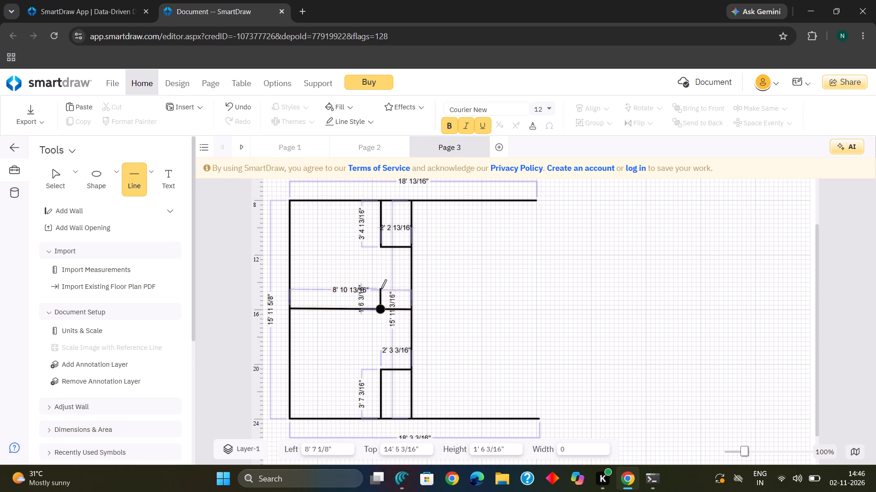
left_click_drag(381, 288, 381, 291)
left_click(381, 291)
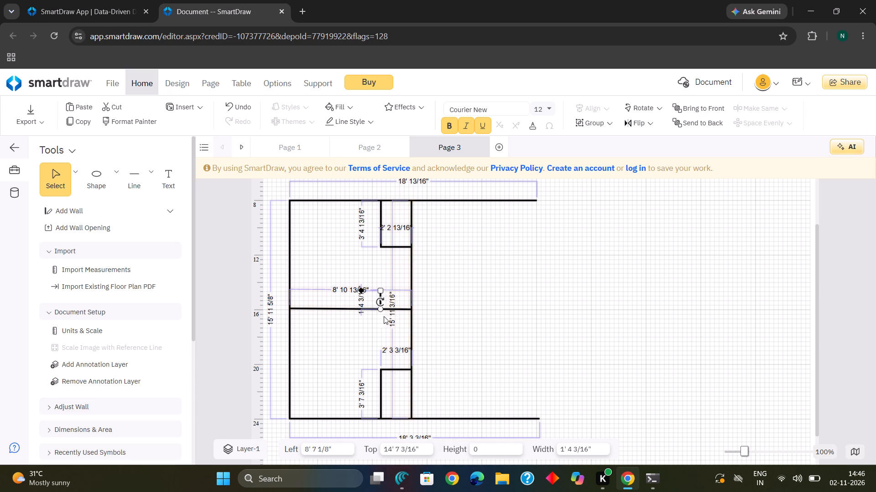
left_click(354, 332)
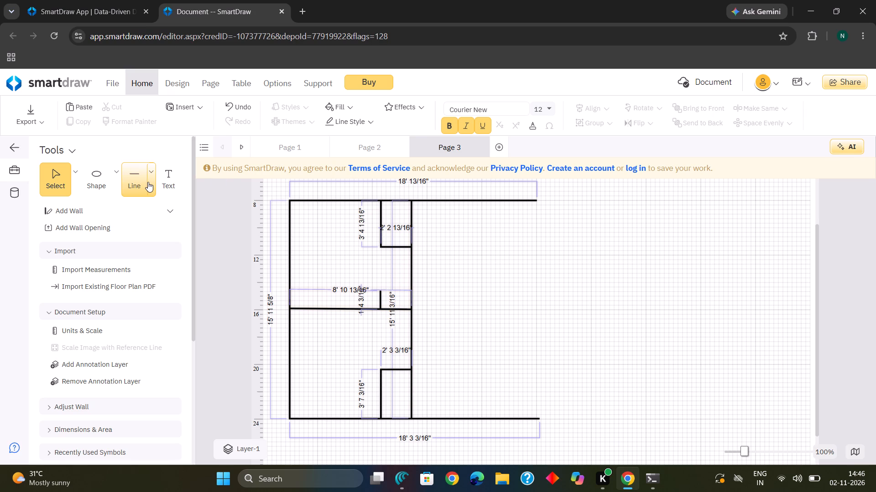
Draw a horizontal line about 2' 4" long from the 1' 4" vertical line's upper end to the vertical divider.
left_click(147, 182)
left_click(132, 185)
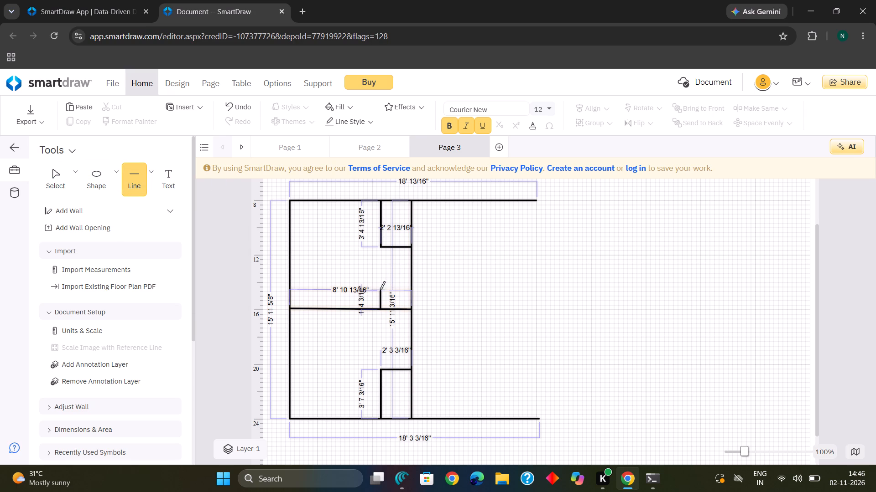
left_click_drag(380, 290, 408, 290)
left_click(408, 290)
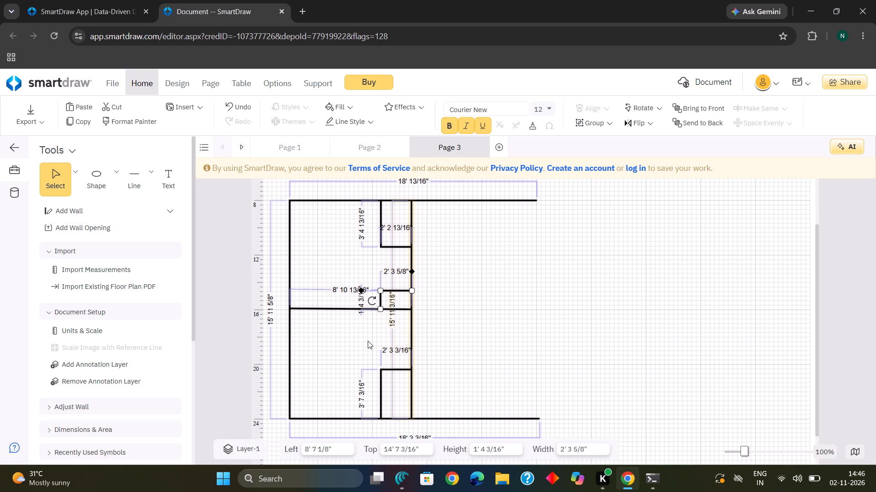
left_click(368, 341)
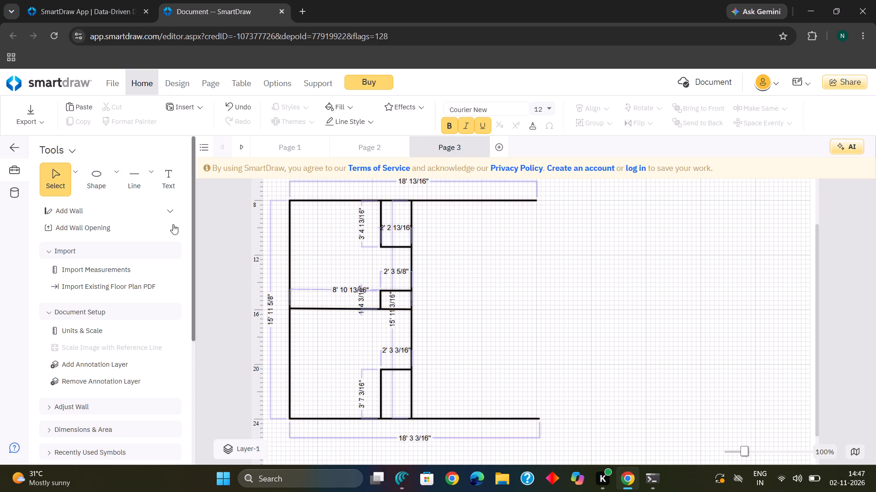
Draw a straight vertical line about 1' 3" long down from the middle horizontal divider, in line with the short line above it.
left_click(137, 190)
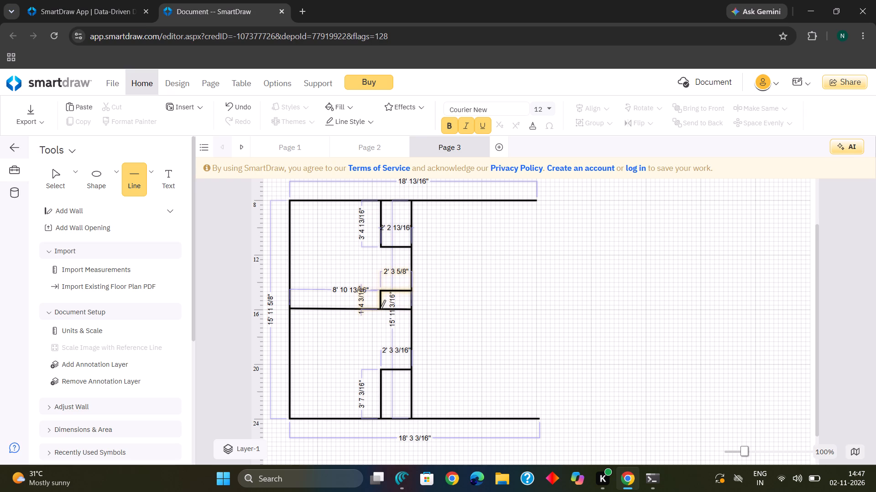
left_click_drag(380, 309, 382, 323)
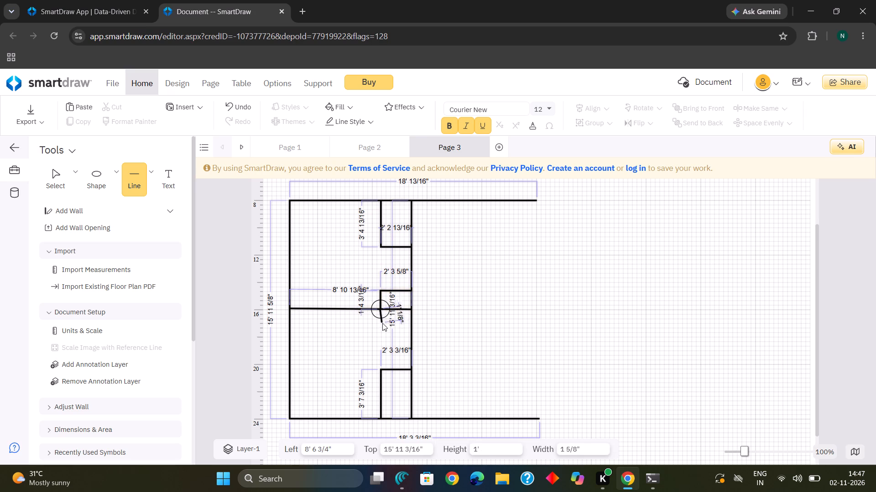
left_click_drag(382, 323, 383, 325)
left_click_drag(383, 325, 383, 326)
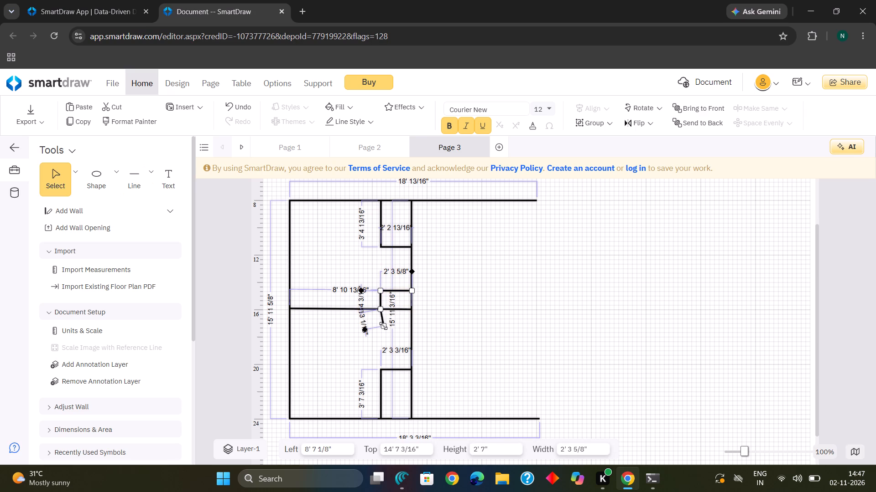
left_click(385, 325)
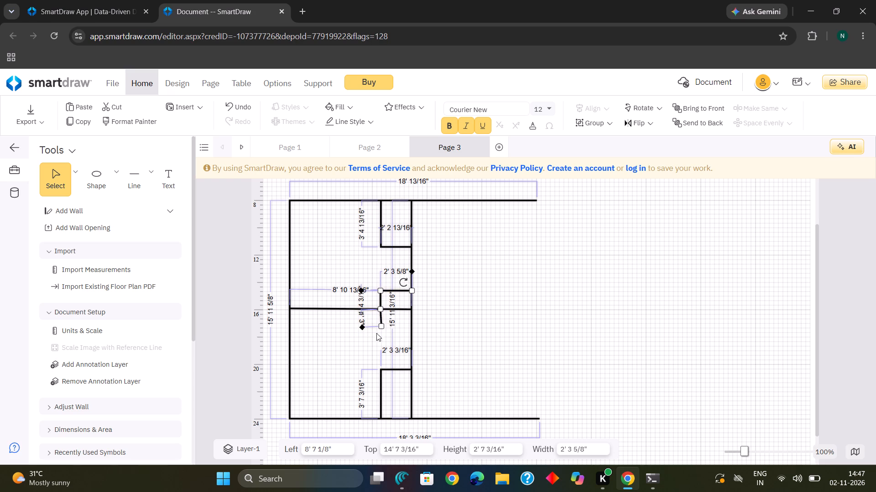
left_click(359, 330)
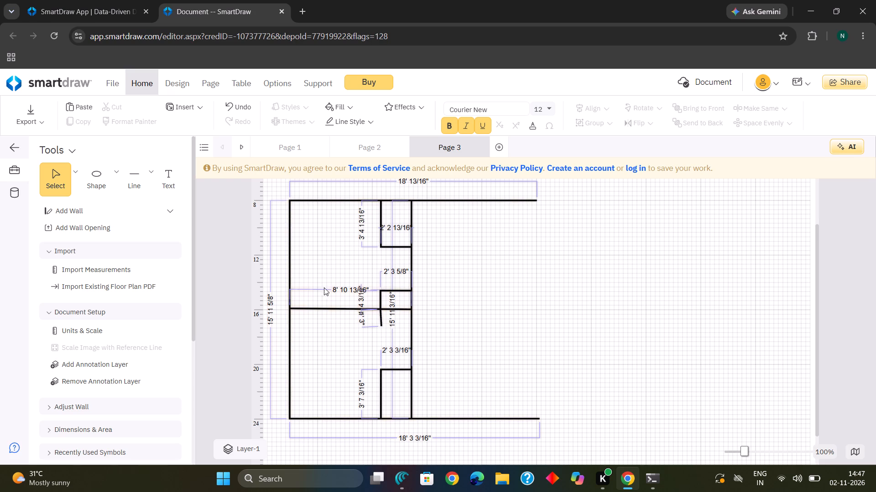
left_click(380, 324)
left_click(380, 324)
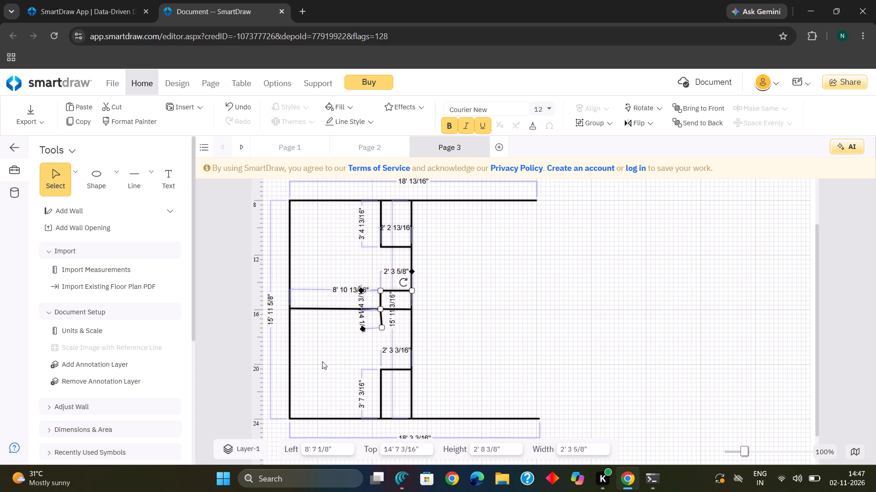
left_click(381, 326)
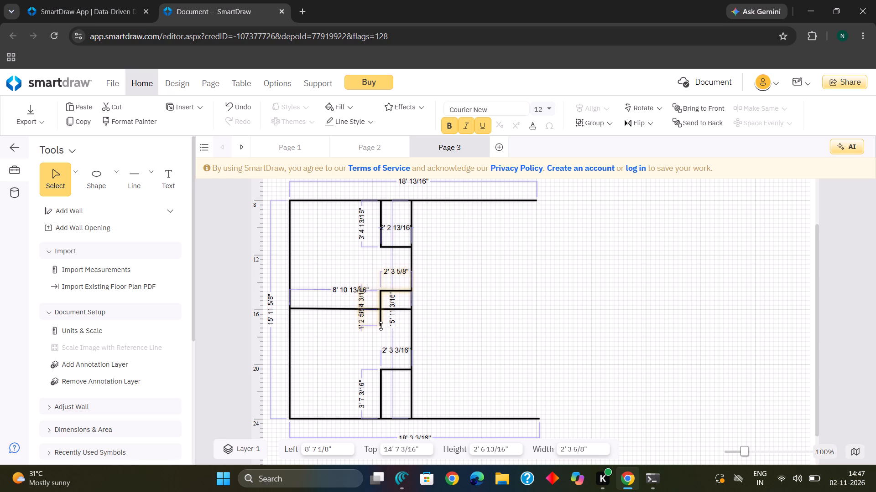
left_click(378, 334)
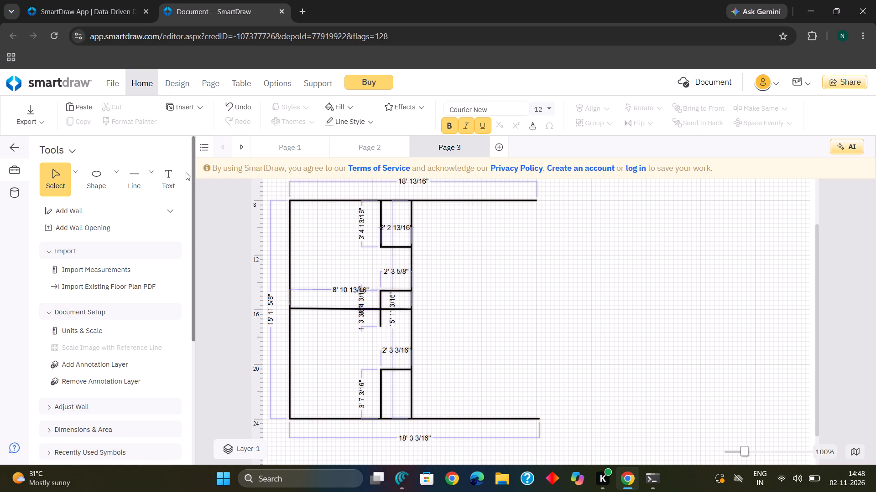
Draw a horizontal line about 2' 4" long from the 1' 3" vertical line's lower end to the vertical divider.
left_click(127, 167)
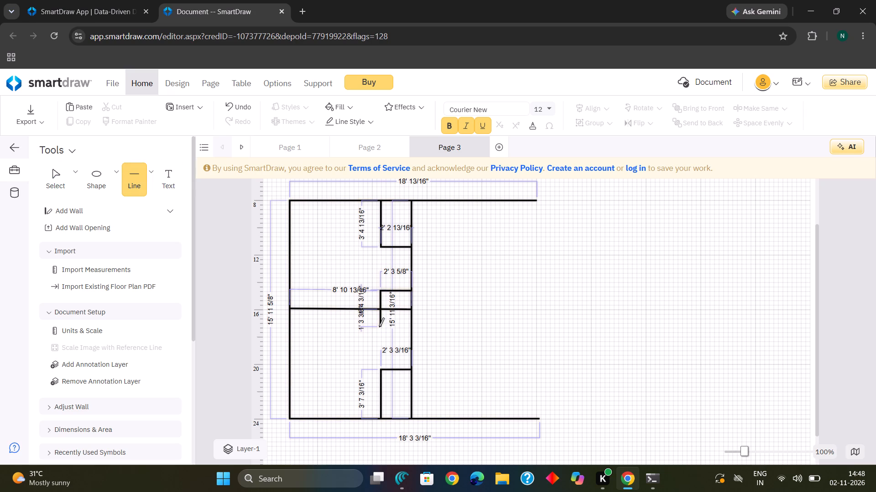
left_click_drag(379, 328, 401, 327)
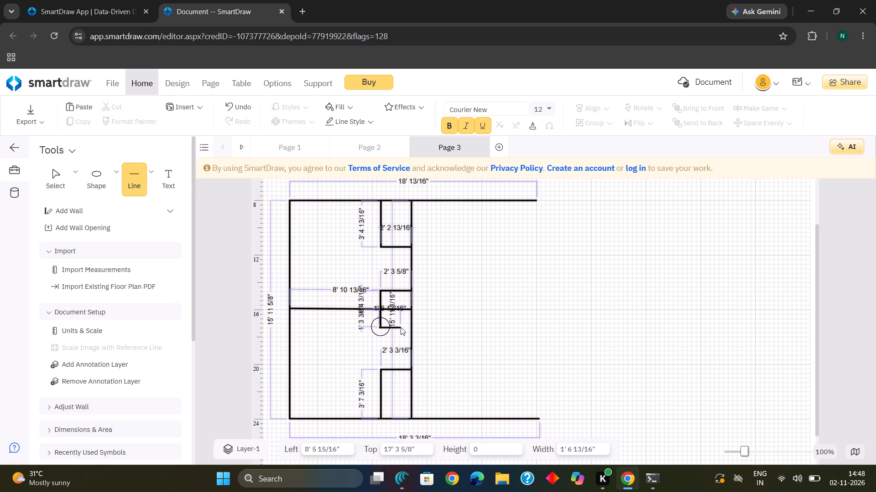
left_click_drag(401, 327, 407, 329)
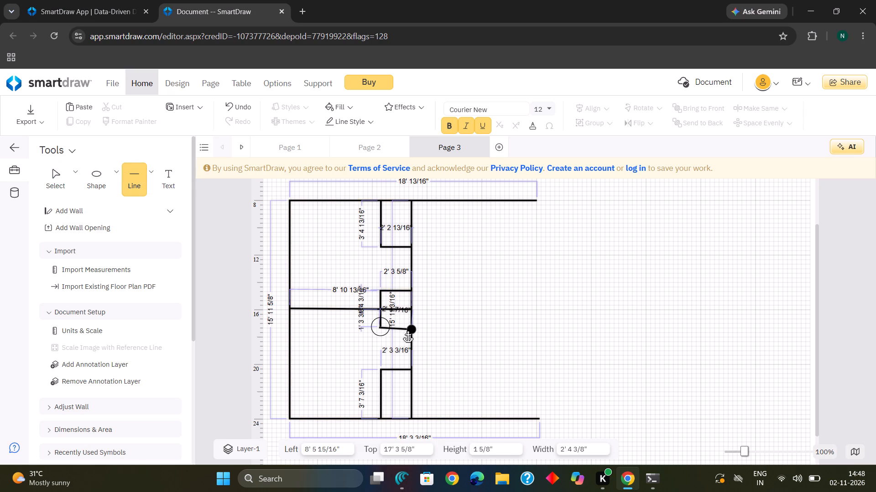
left_click_drag(407, 329, 407, 328)
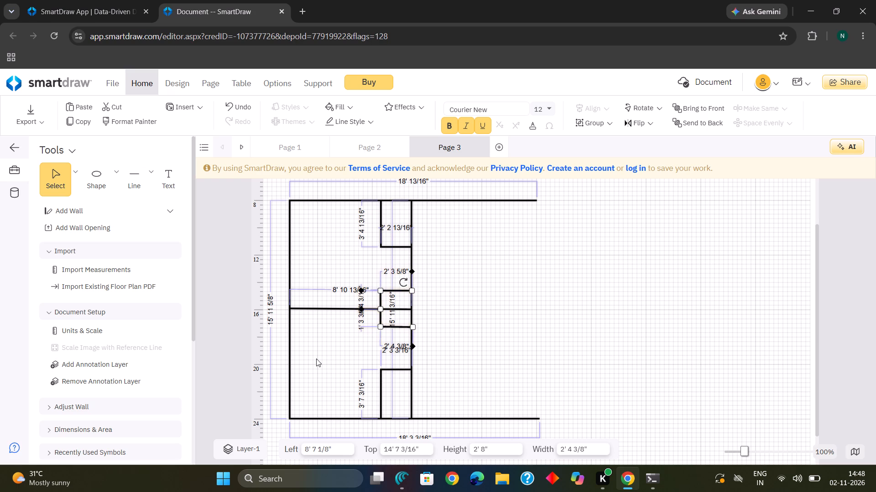
left_click(316, 359)
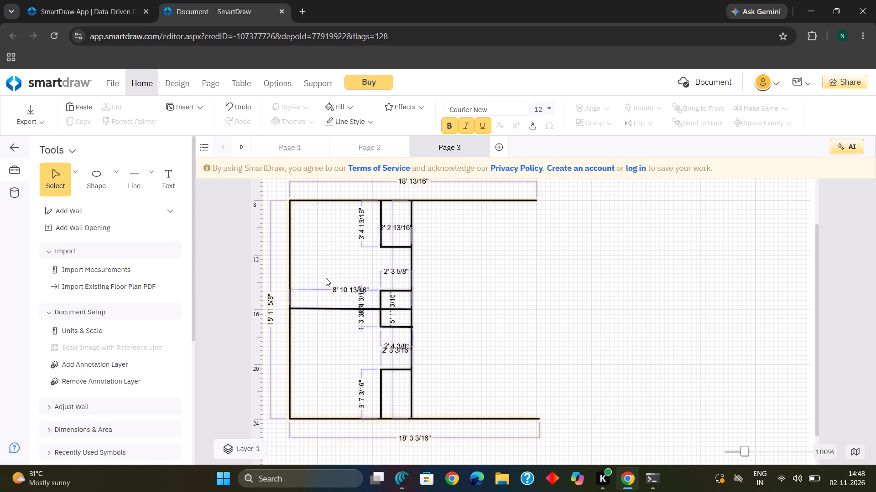
Draw a horizontal line about 5' 1" long inward from the plan's left vertical line, about 2' below the top line.
left_click(136, 178)
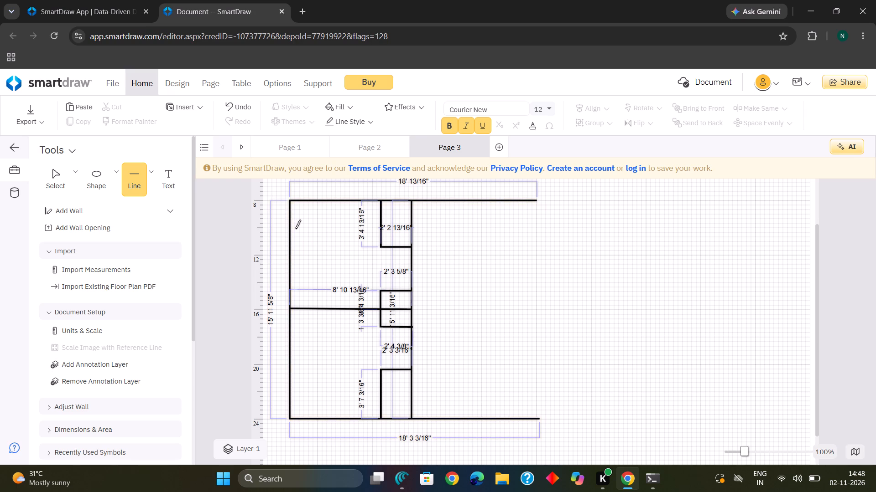
left_click_drag(288, 229, 293, 228)
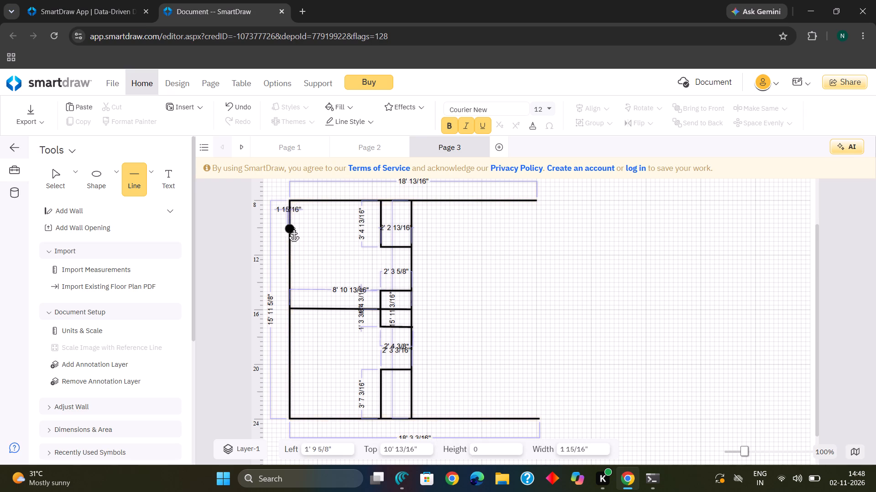
left_click_drag(293, 228, 360, 227)
left_click(360, 227)
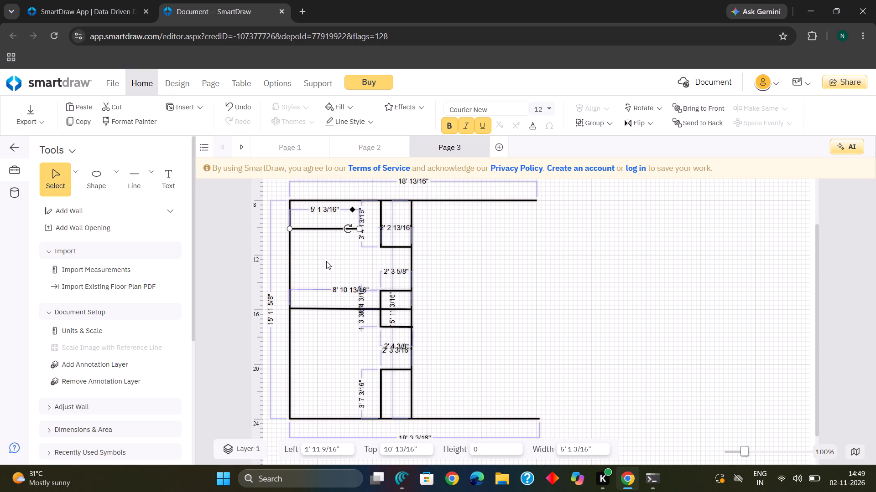
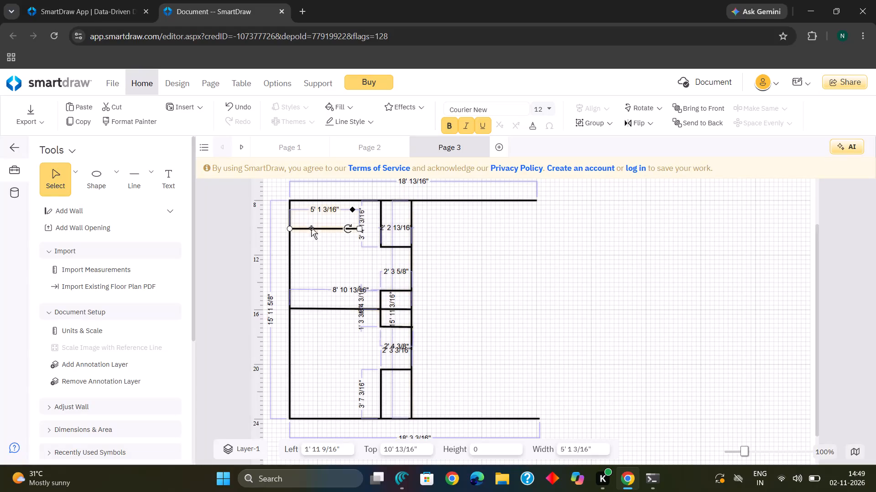
Draw a straight vertical line about 3' 1" long down from the inner end of the 5' 1" horizontal line.
left_click(130, 177)
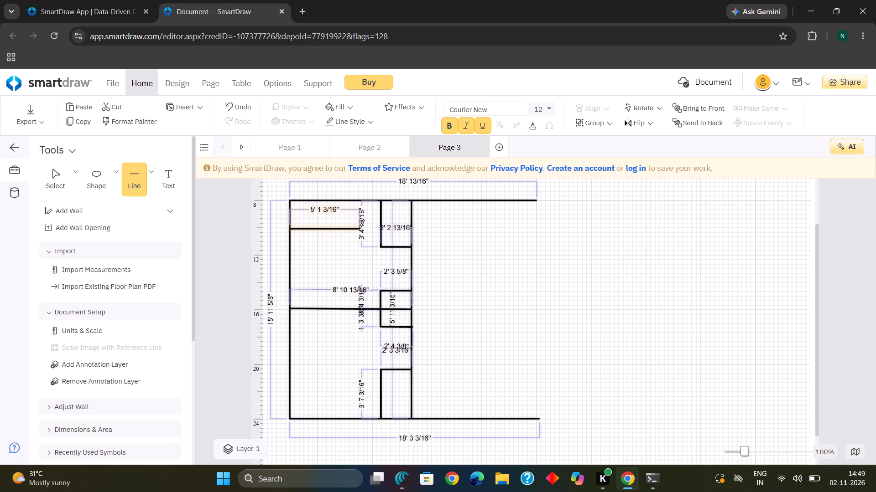
left_click_drag(359, 229, 361, 268)
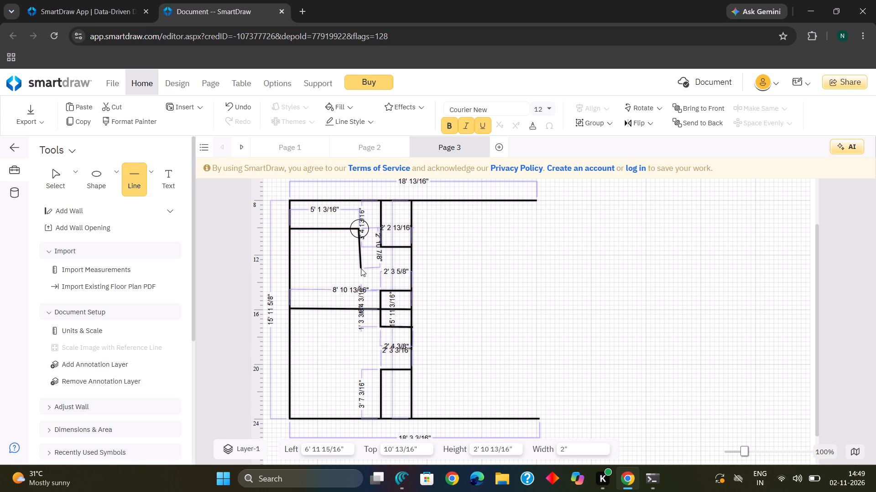
left_click_drag(361, 268, 361, 269)
left_click_drag(361, 269, 360, 272)
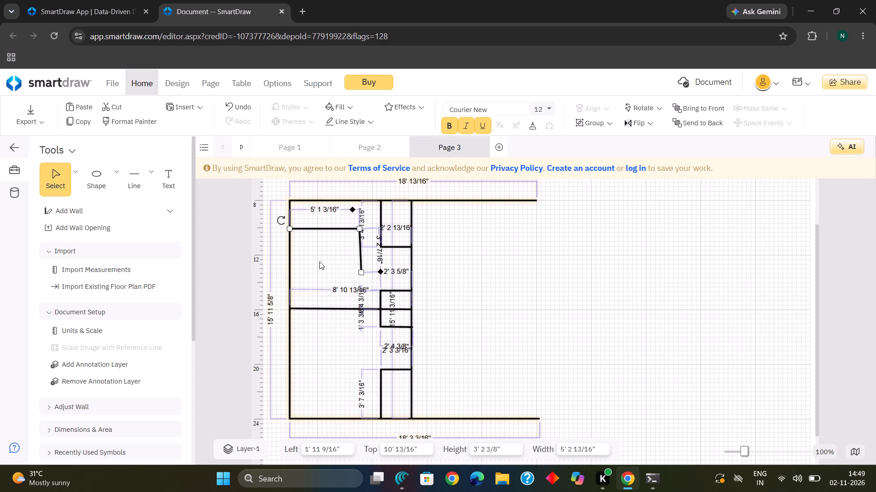
left_click(363, 270)
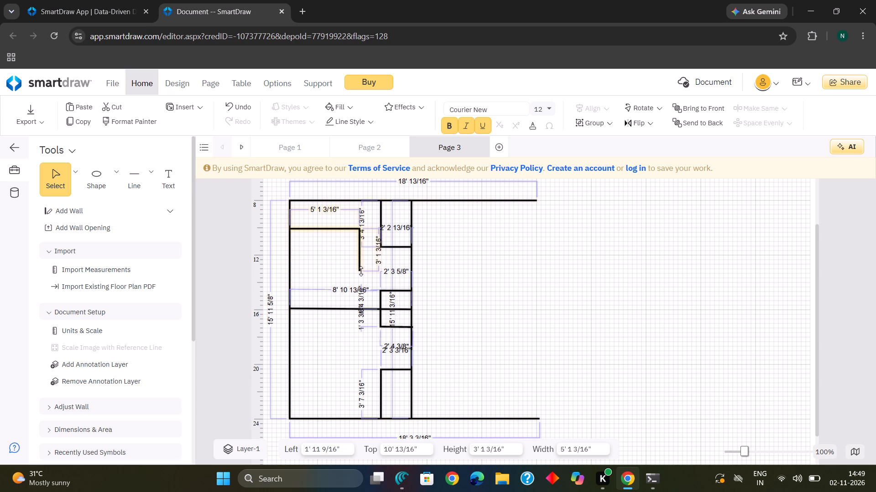
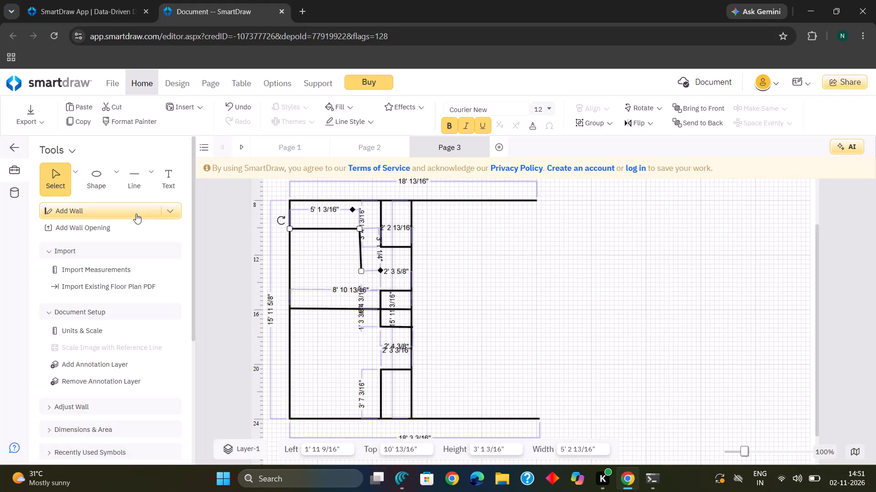
Start another line with the Line tool for the floor plan's interior partitions.
left_click(128, 170)
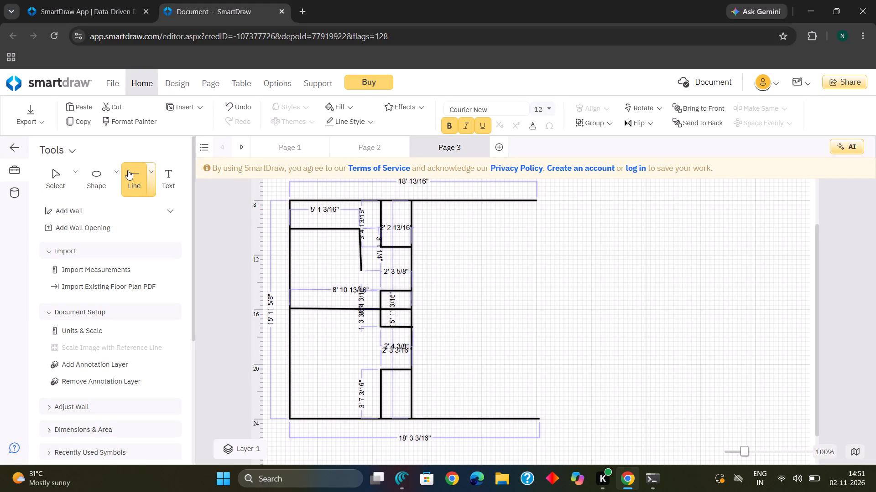
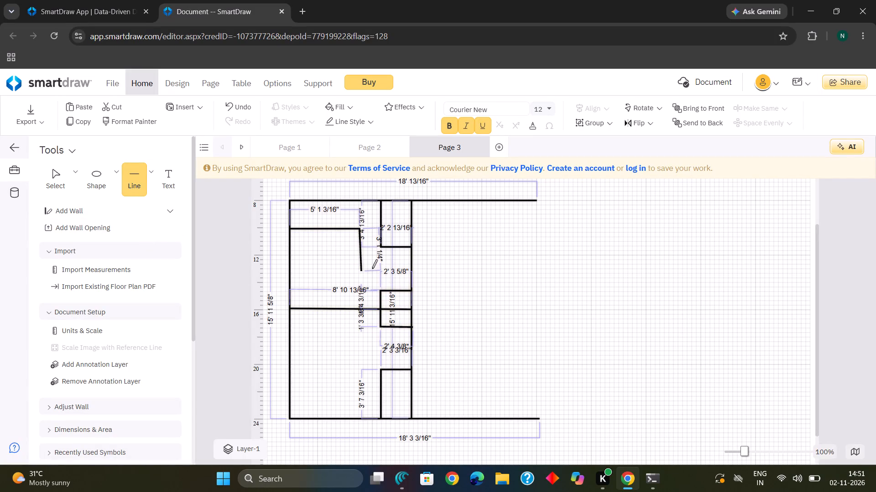
Close the upper-left compartment with a horizontal line back to the left wall, squaring its corner to about 5' 1" by 3' 1".
left_click_drag(361, 271, 314, 273)
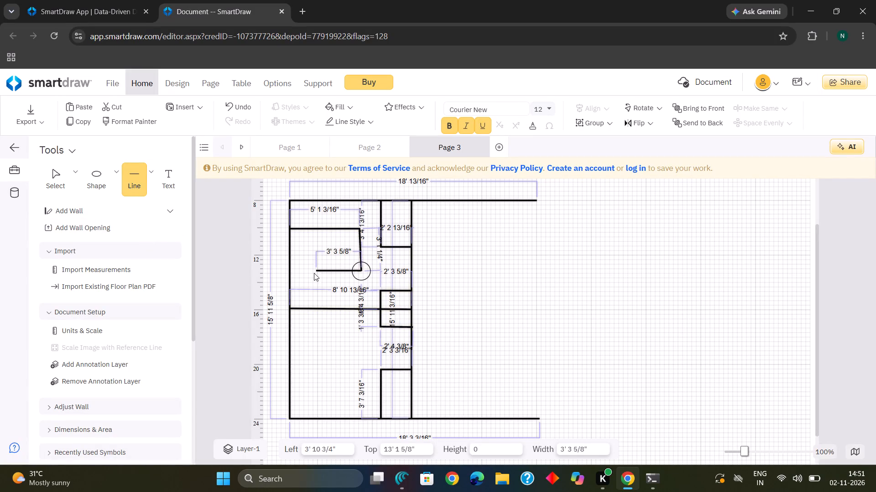
left_click_drag(314, 273, 292, 272)
left_click(292, 272)
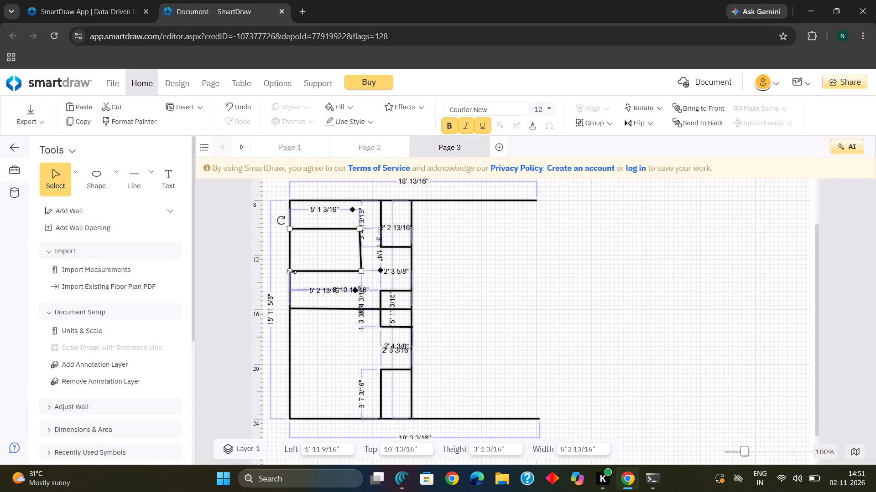
left_click(360, 269)
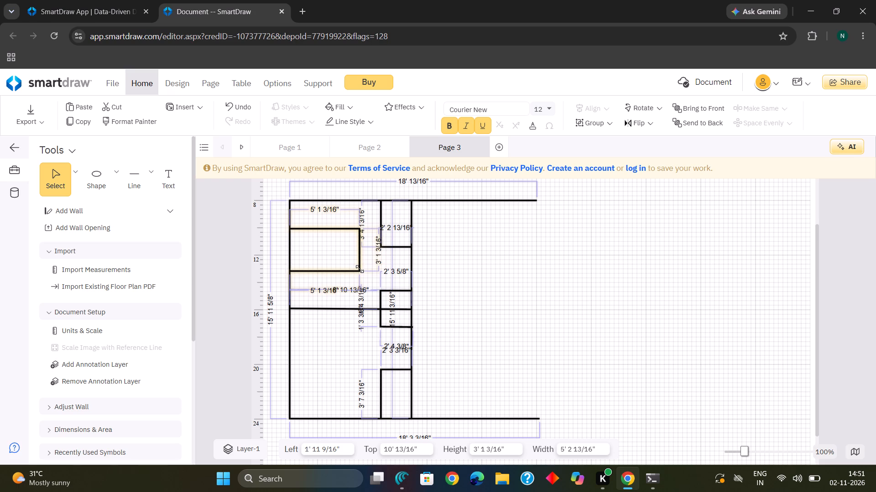
left_click(332, 247)
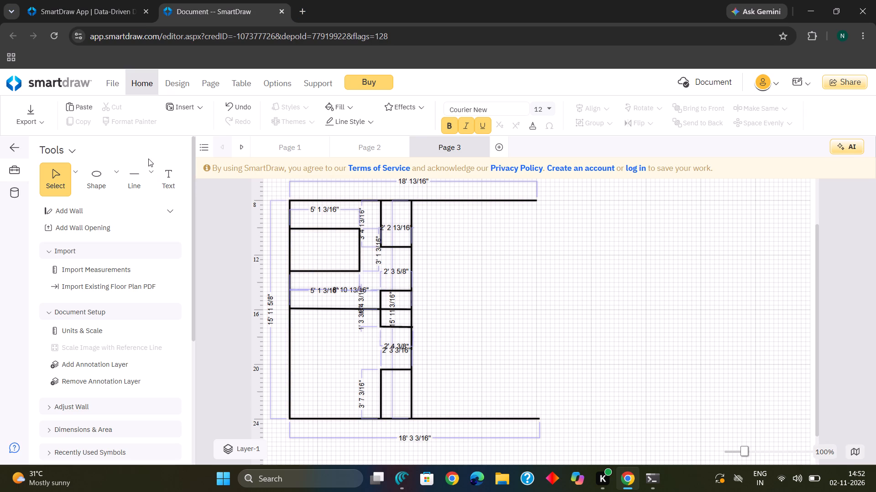
Draw a level partition line about 5' 2" long from the left wall, about 2' below the middle horizontal divider.
left_click(136, 166)
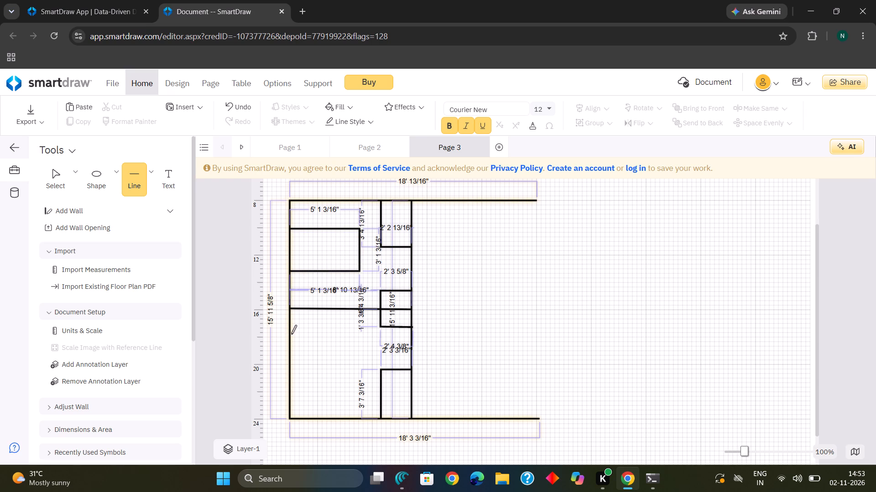
left_click_drag(291, 334, 348, 337)
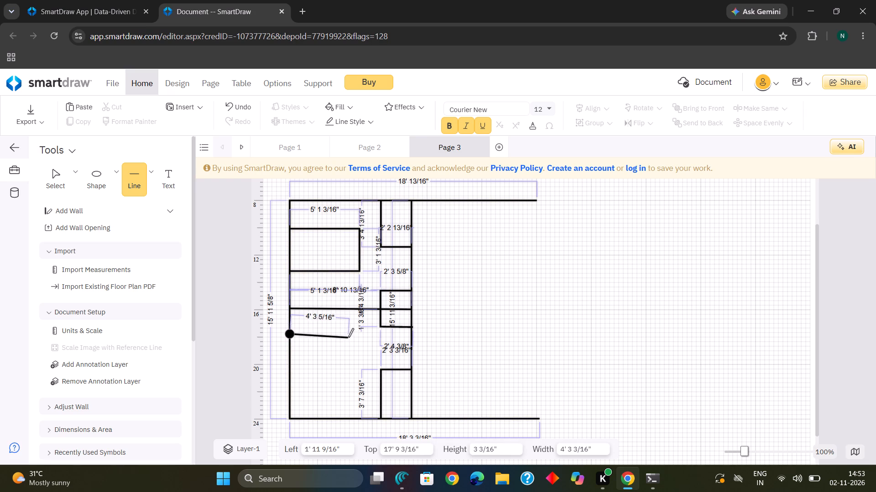
left_click_drag(348, 337, 352, 334)
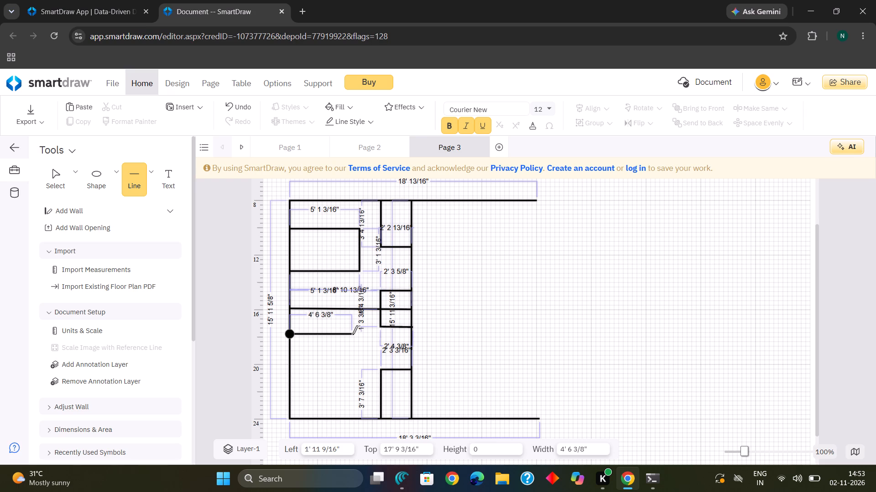
left_click_drag(352, 334, 353, 334)
left_click_drag(353, 334, 357, 336)
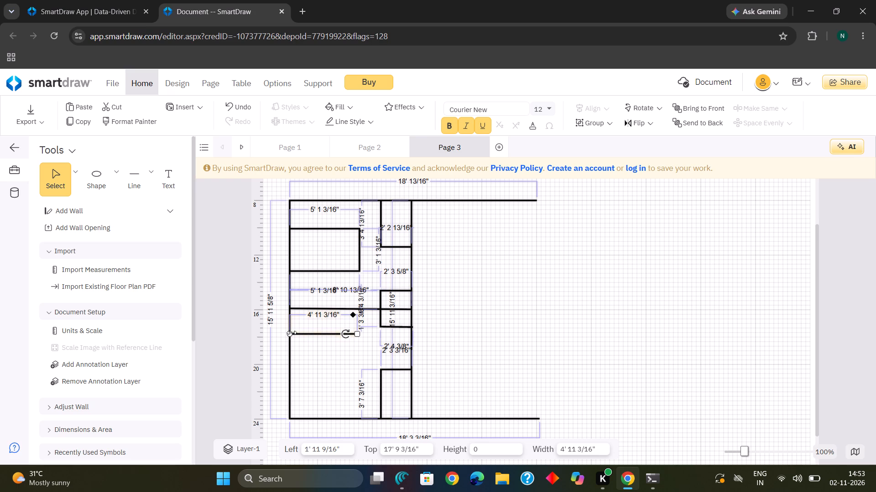
left_click_drag(291, 333, 291, 335)
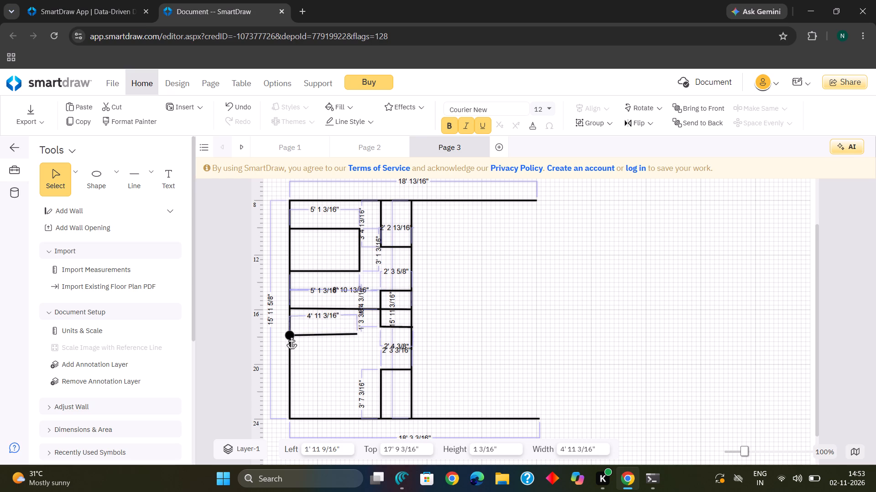
left_click_drag(291, 335, 294, 337)
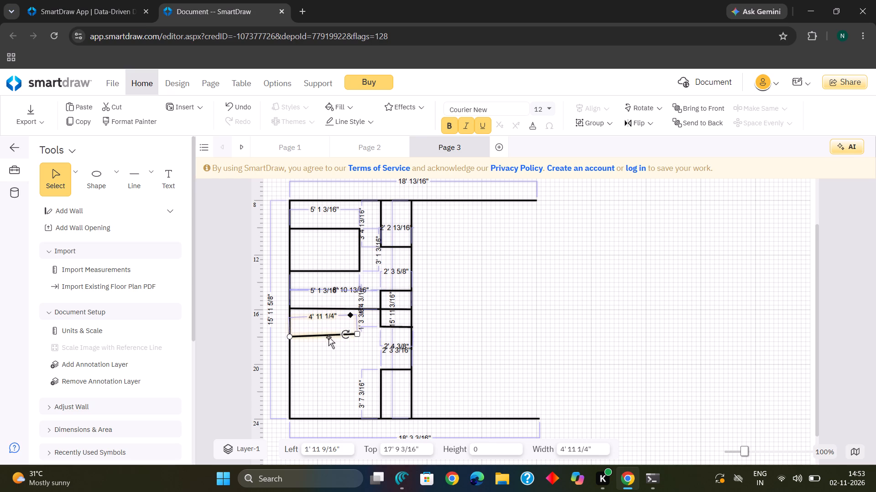
left_click(357, 332)
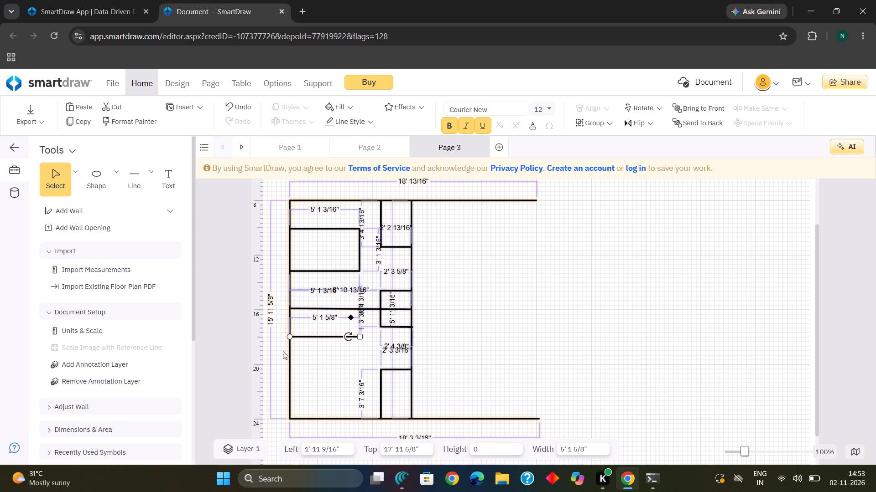
left_click(337, 352)
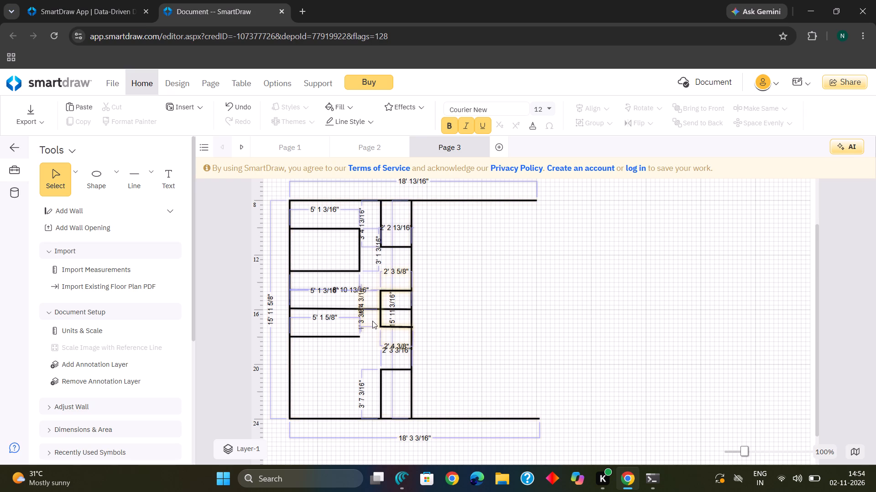
Start another line with the Line tool for the lower-left room's partitions.
left_click(141, 183)
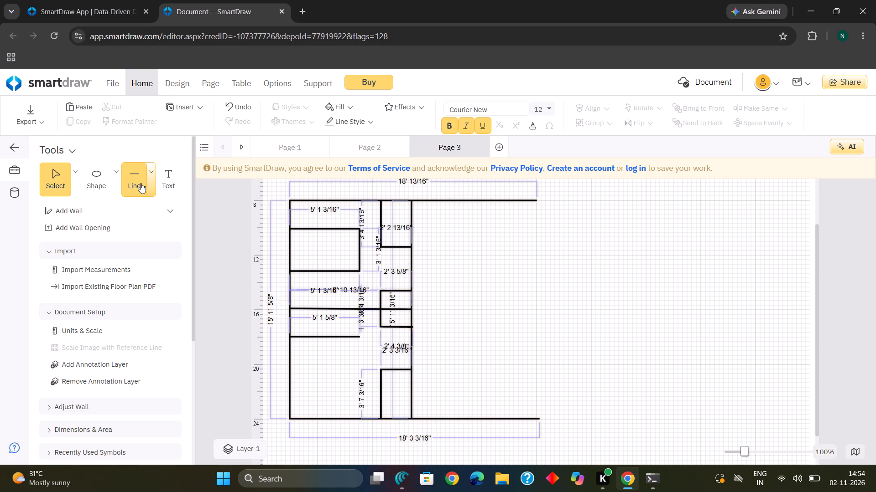
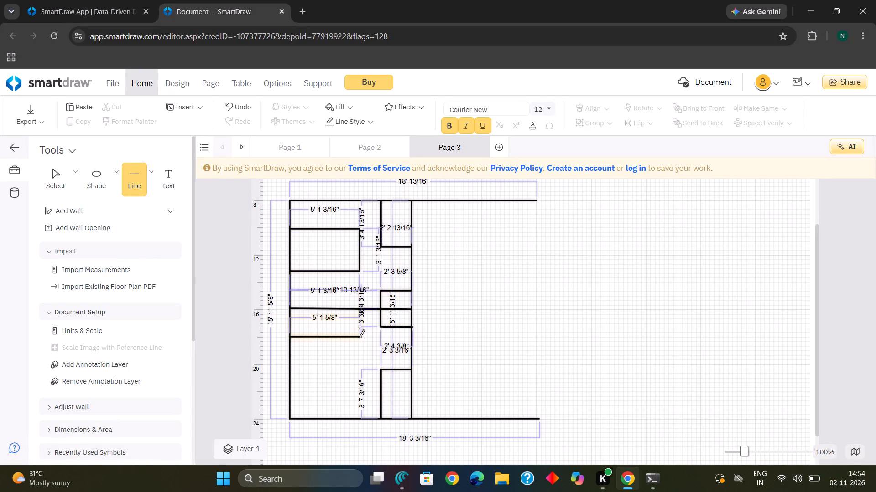
Draw a vertical line about 3' 5" long down from the free end of the lower-left partition line.
left_click_drag(359, 338, 360, 373)
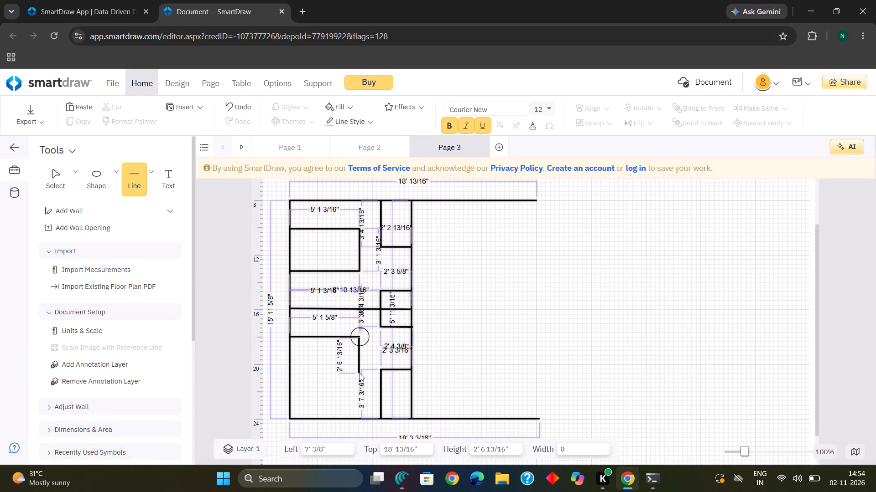
left_click_drag(360, 373, 359, 385)
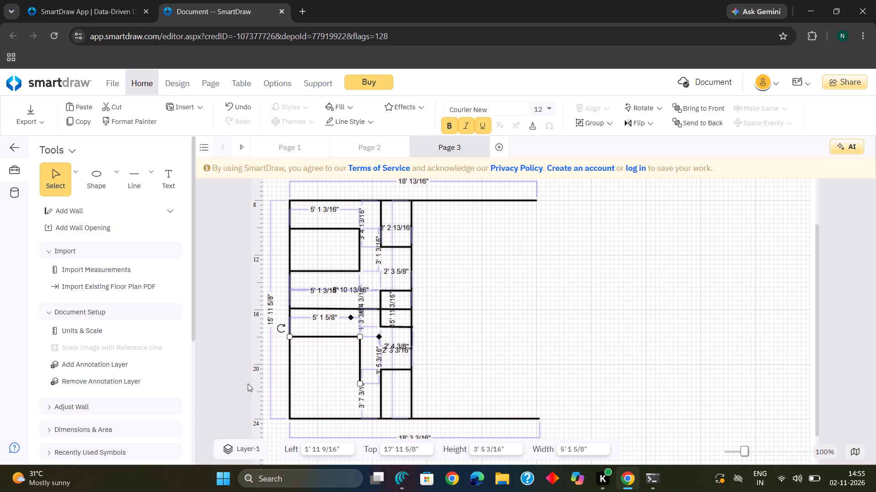
Close the lower-left compartment with a horizontal line about 5' 2" long from the vertical line's lower end to the left wall.
left_click(123, 171)
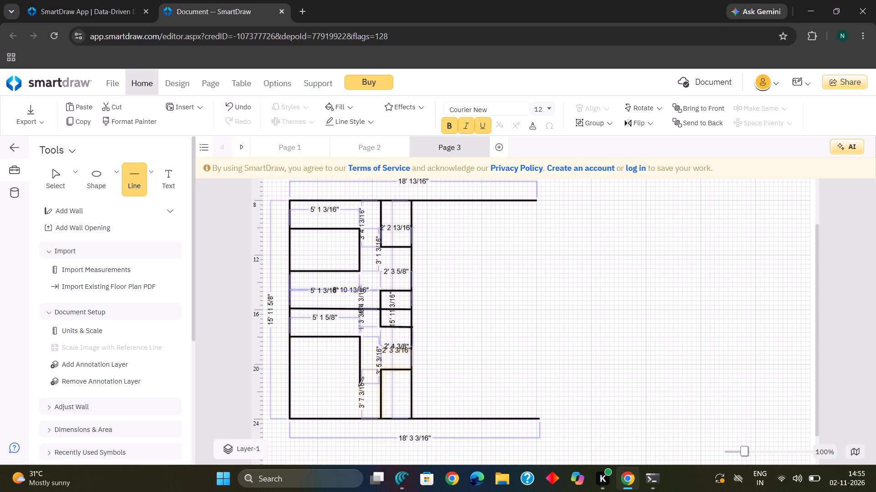
left_click_drag(360, 383, 310, 383)
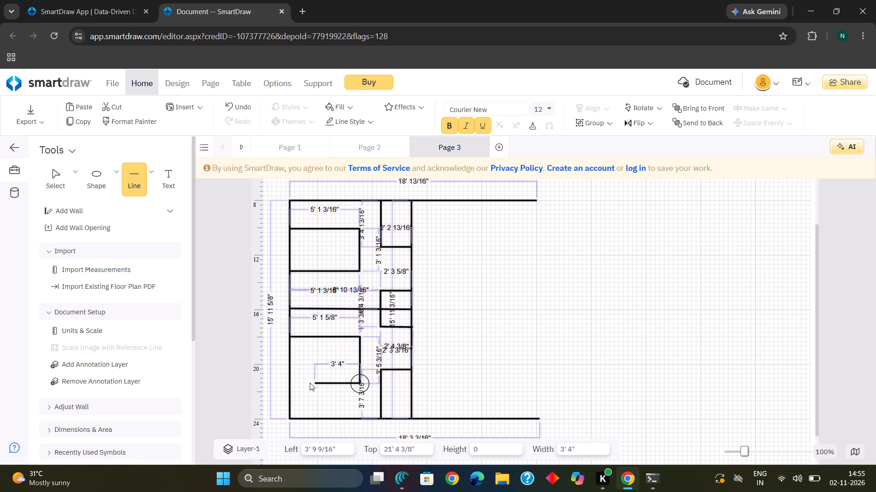
left_click_drag(310, 383, 294, 383)
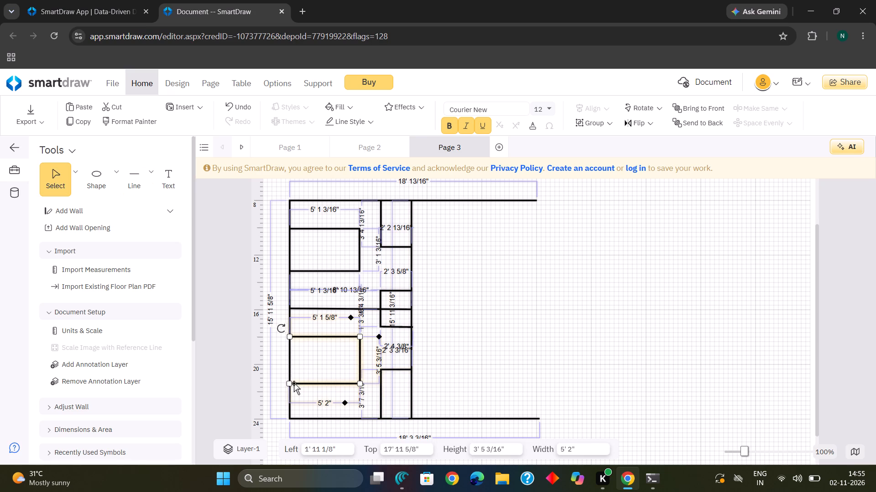
left_click(326, 354)
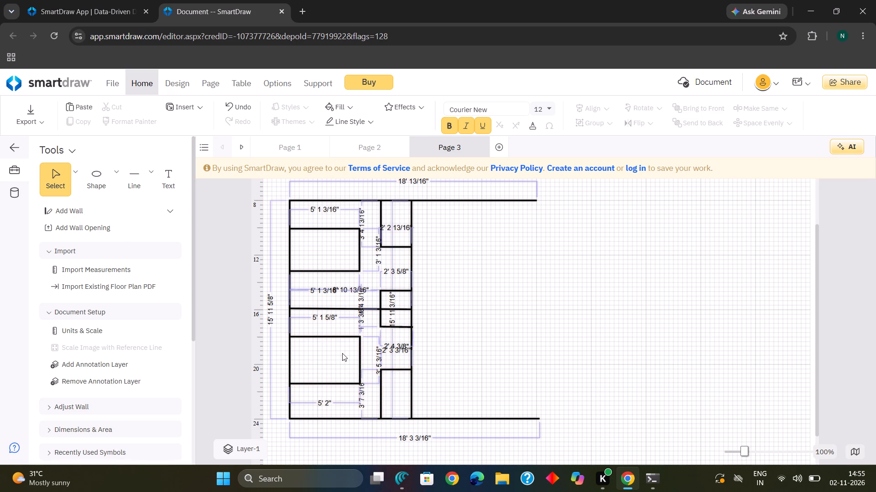